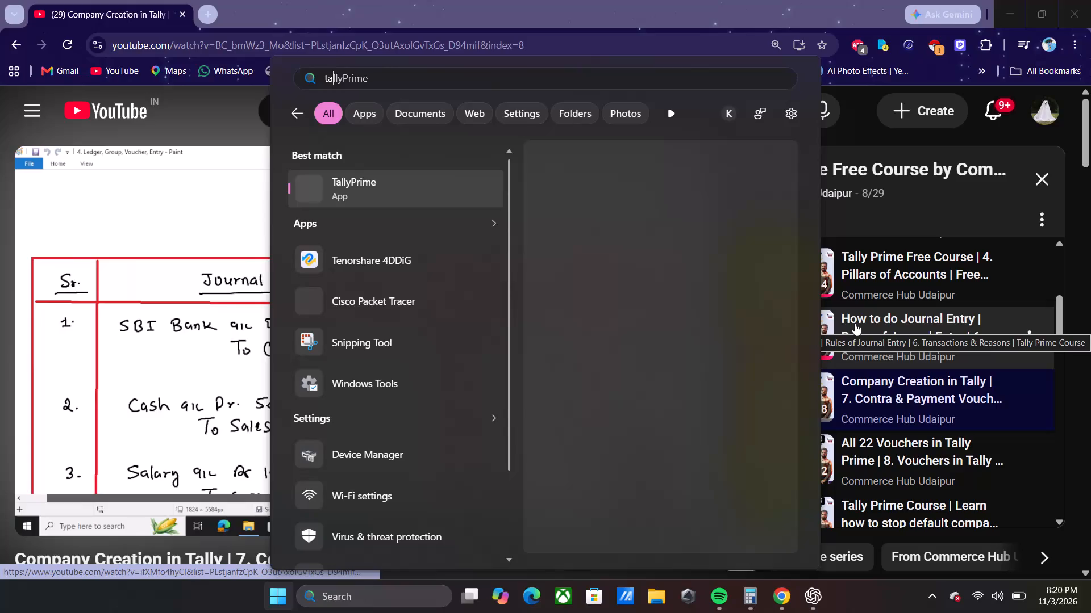
Launch TallyPrime and continue in Educational Mode.
{"action": "type", "text": "ly"}
{"action": "key", "text": "Return"}
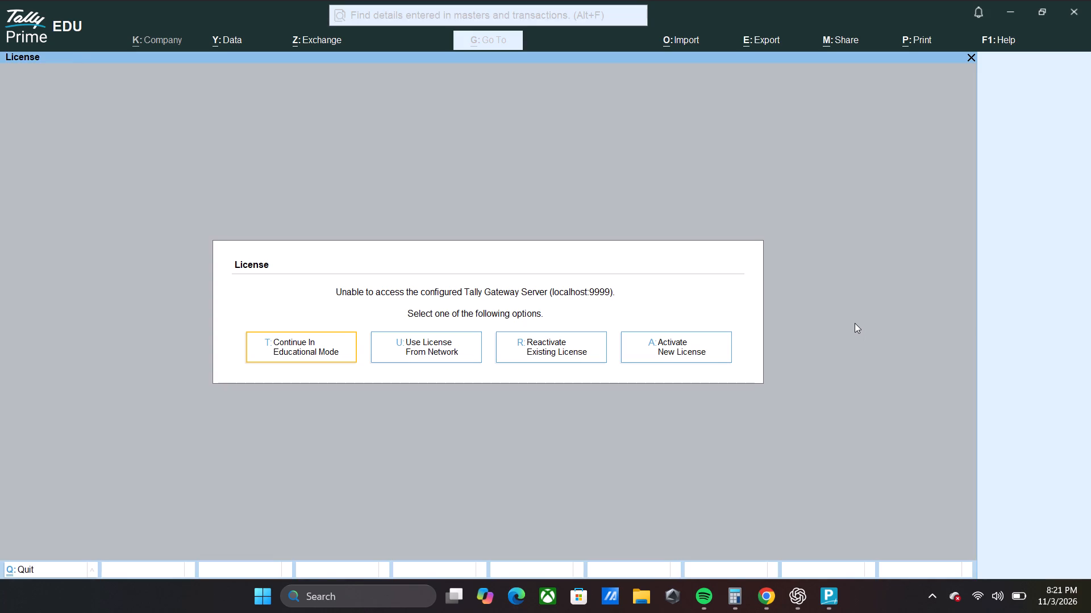
{"action": "key", "text": "t"}
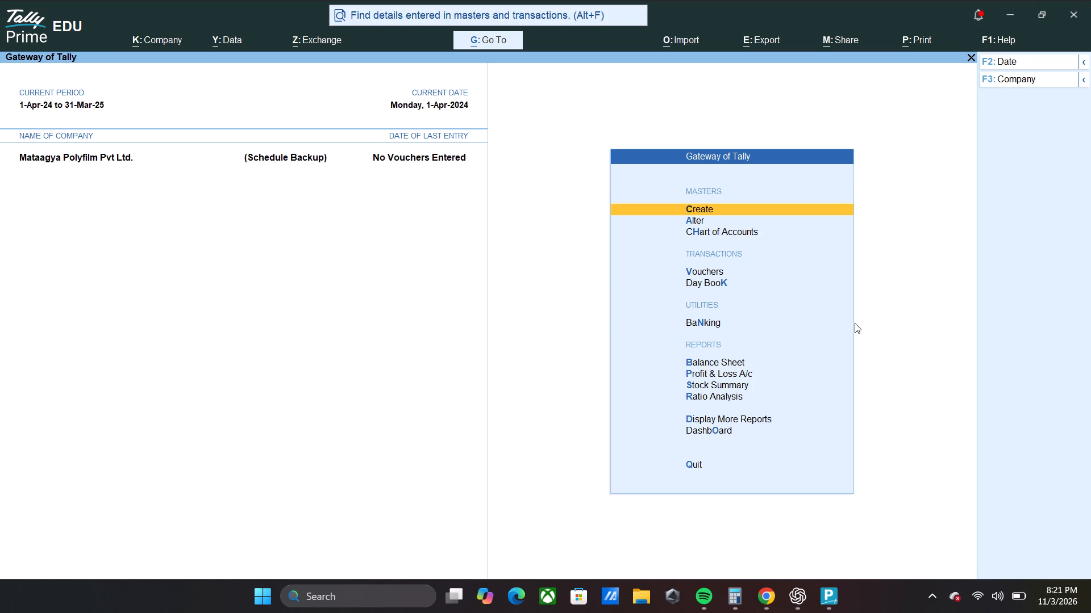
Open a blank creation form for a new company.
{"action": "key", "text": "Up"}
{"action": "key", "text": "F3"}
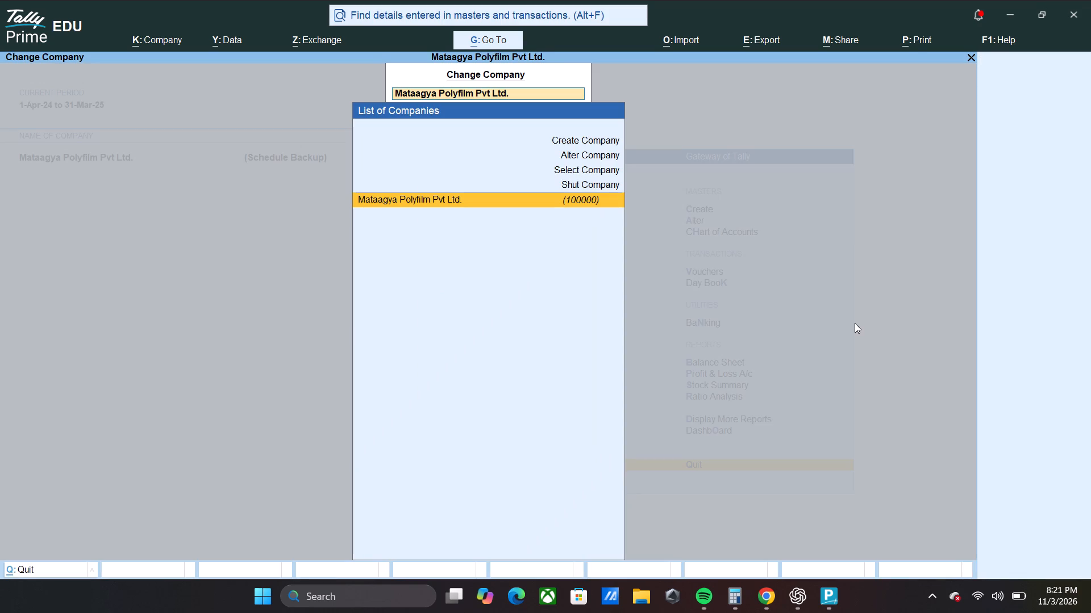
{"action": "key", "text": "Down"}
{"action": "key", "text": "Up"}
{"action": "key", "text": "Up"}
{"action": "key", "text": "Up"}
{"action": "key", "text": "Up"}
{"action": "key", "text": "Return"}
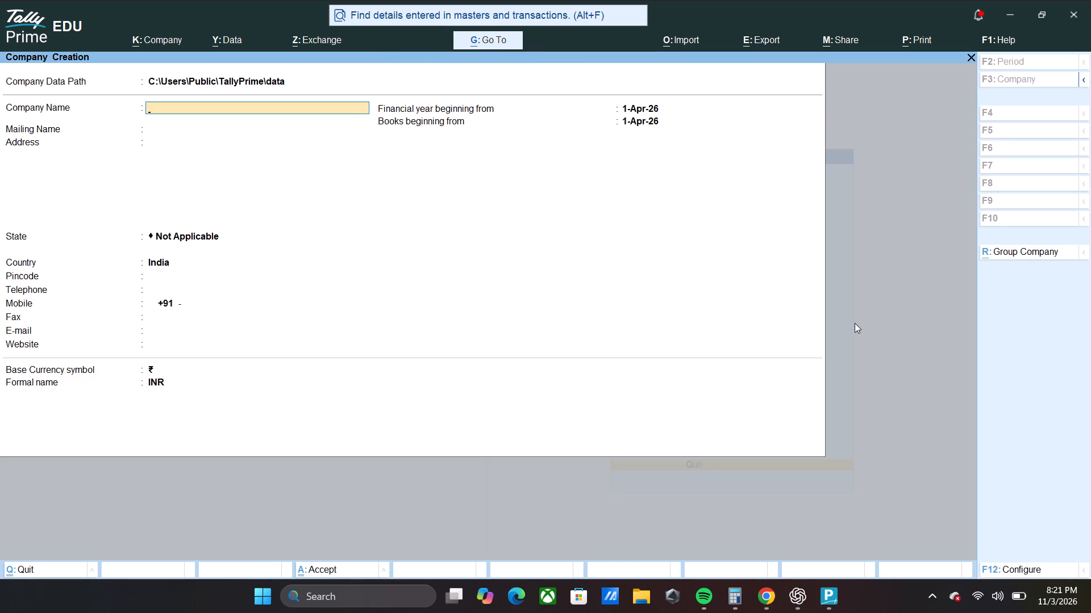
Enter "Kashish Enterprise Pvt Ltd." as the company name.
{"action": "key", "text": "shift+k"}
{"action": "type", "text": "ashish"}
{"action": "key", "text": "space"}
{"action": "key", "text": "shift+e"}
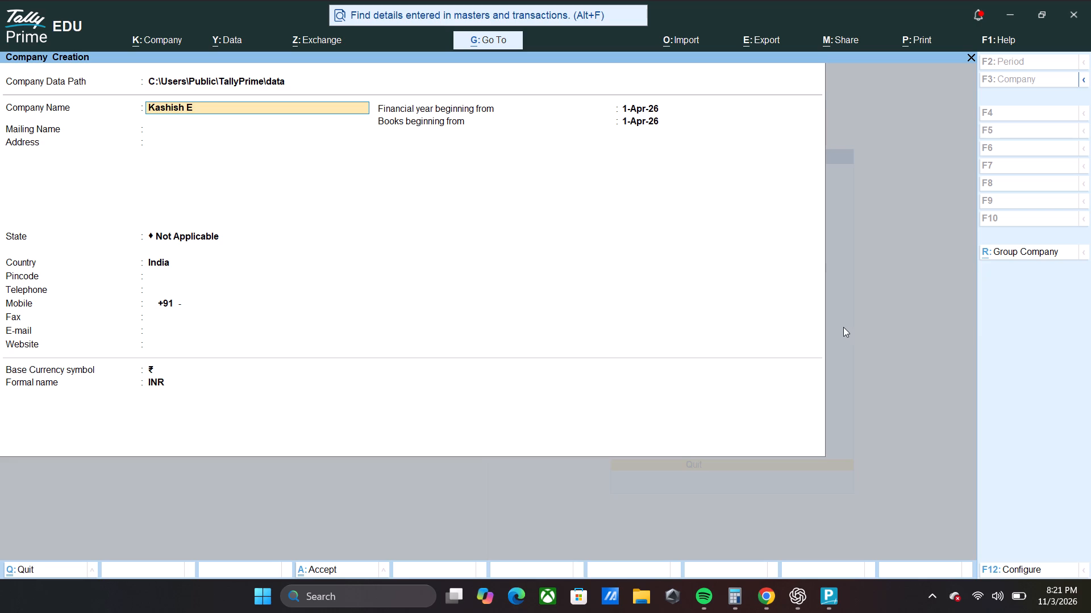
{"action": "type", "text": "nterpro"}
{"action": "key", "text": "BackSpace"}
{"action": "type", "text": "ise"}
{"action": "key", "text": "space"}
{"action": "type", "text": "Pvt"}
{"action": "key", "text": "space"}
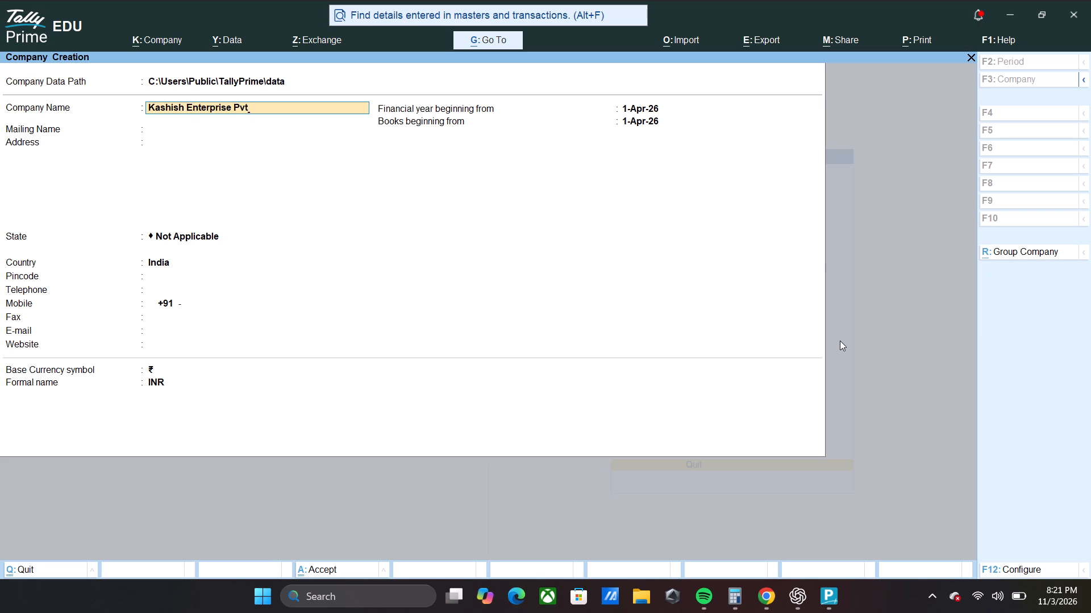
{"action": "type", "text": "LTD"}
{"action": "key", "text": "BackSpace"}
{"action": "key", "text": "BackSpace"}
{"action": "type", "text": "td"}
{"action": "key", "text": "space"}
{"action": "key", "text": "BackSpace"}
{"action": "key", "text": "period"}
{"action": "key", "text": "Return"}
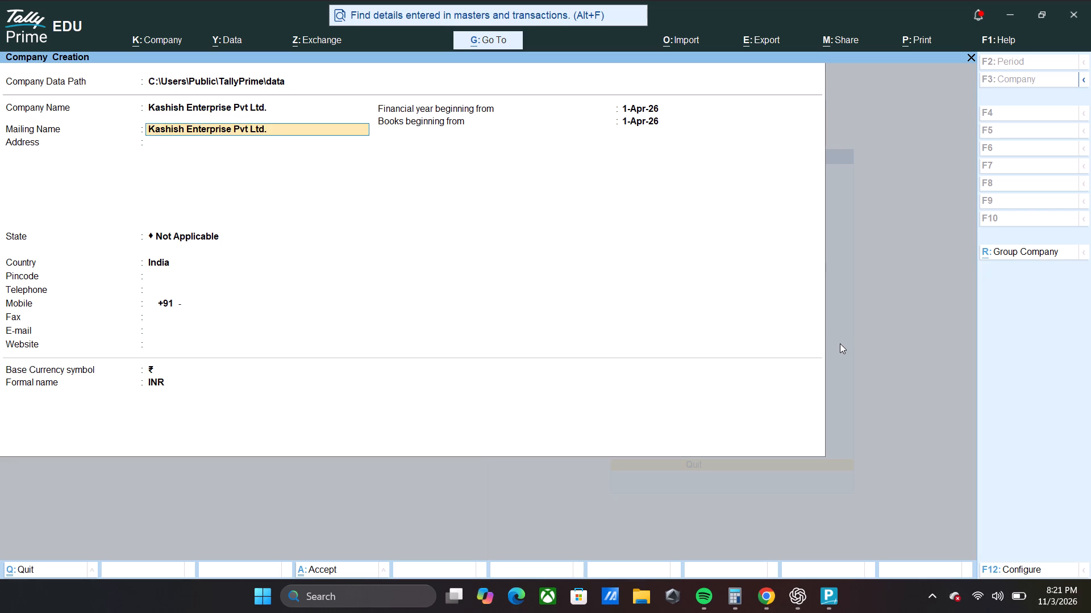
Leave the mailing and contact details at their defaults, set the financial year beginning to 1-Apr-24, and save the company.
{"action": "key", "text": "Return"}
{"action": "key", "text": "Return"}
{"action": "key", "text": "Return"}
{"action": "key", "text": "Return"}
{"action": "key", "text": "Return"}
{"action": "key", "text": "Return"}
{"action": "key", "text": "Return"}
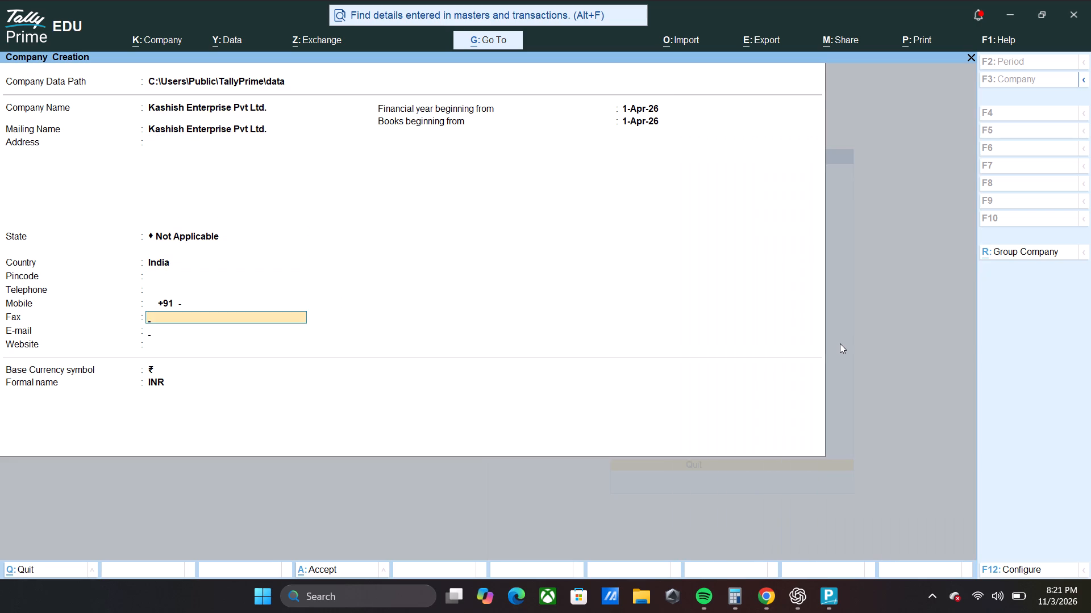
{"action": "key", "text": "Return"}
{"action": "key", "text": "Return"}
{"action": "key", "text": "Return"}
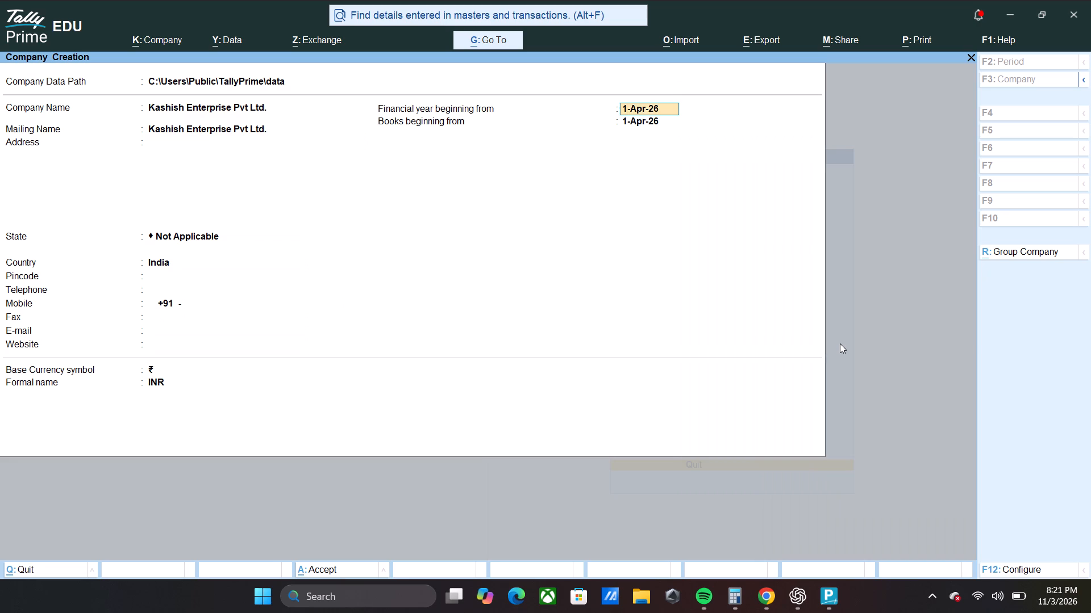
{"action": "key", "text": "1"}
{"action": "key", "text": "minus"}
{"action": "type", "text": "04-"}
{"action": "key", "text": "2"}
{"action": "key", "text": "4"}
{"action": "key", "text": "Return"}
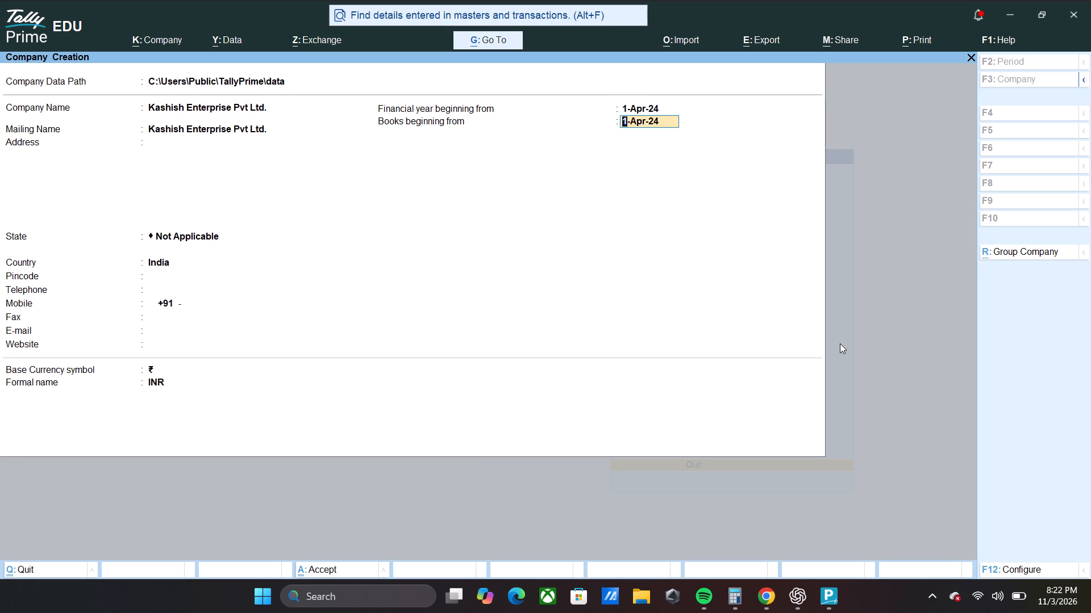
{"action": "key", "text": "ctrl+a"}
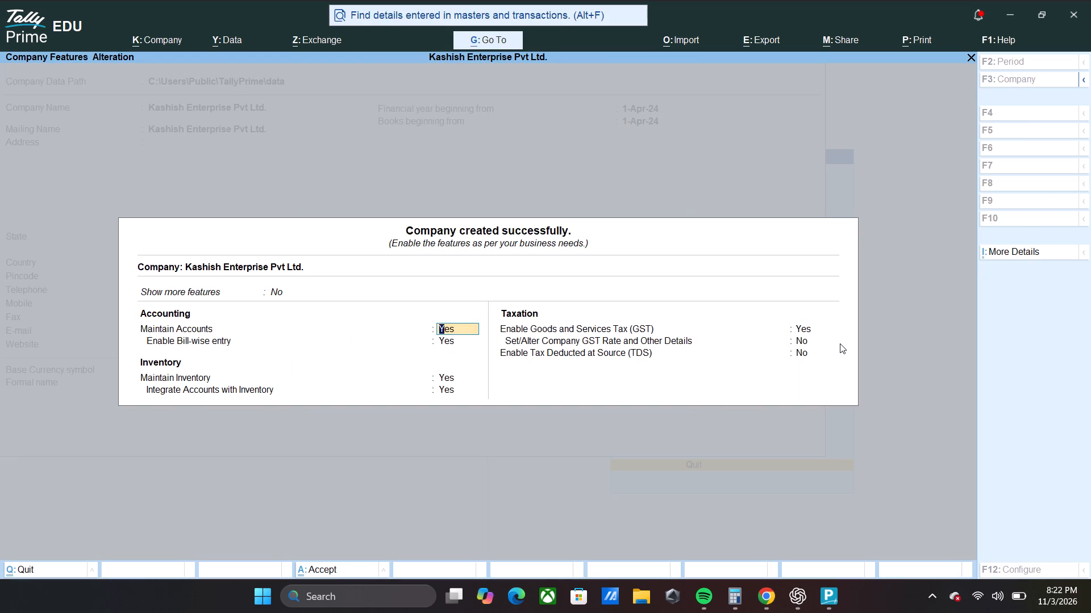
In the company features, set Enable Bill-wise entry to No and keep Maintain Inventory at Yes.
{"action": "key", "text": "Down"}
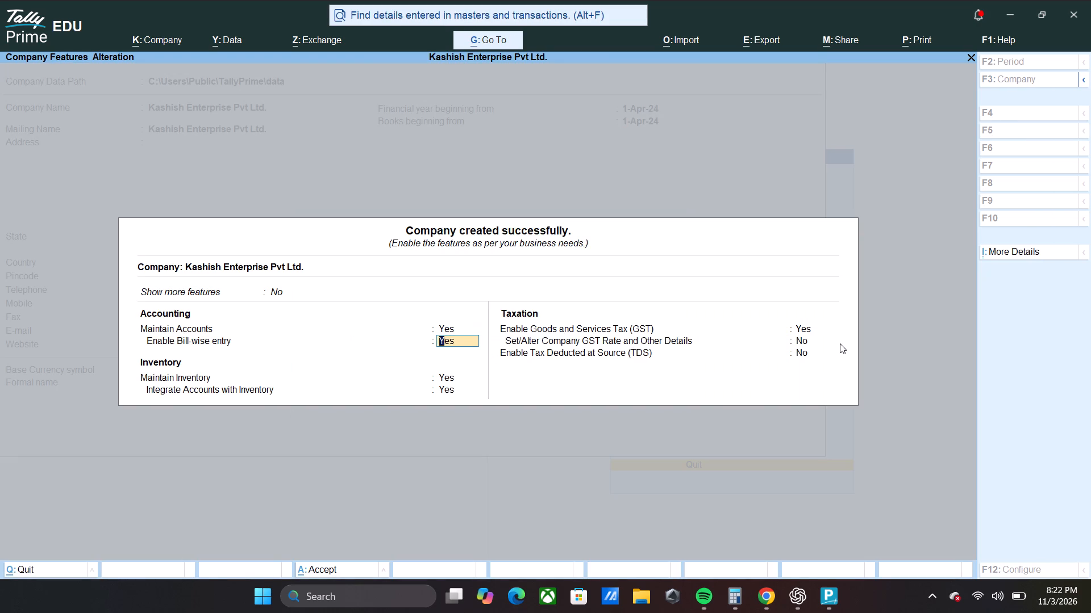
{"action": "key", "text": "n"}
{"action": "key", "text": "Return"}
{"action": "key", "text": "Down"}
{"action": "key", "text": "Up"}
{"action": "key", "text": "n"}
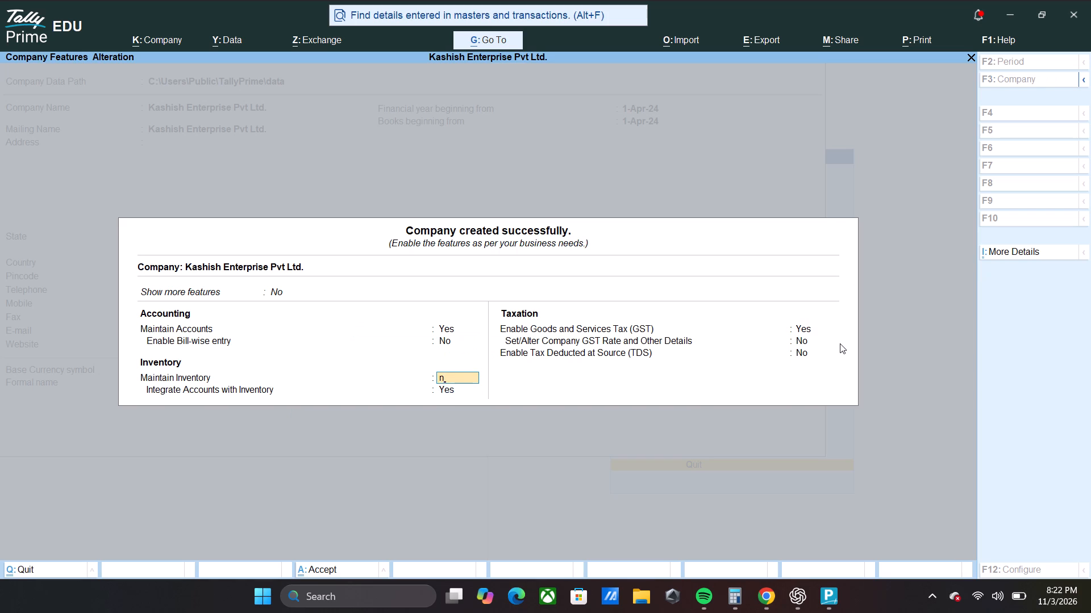
{"action": "key", "text": "Up"}
{"action": "key", "text": "Down"}
{"action": "key", "text": "y"}
{"action": "key", "text": "Return"}
Proceed with GST enabled to the company's GST registration details and set the state to Gujarat.
{"action": "key", "text": "Up"}
{"action": "key", "text": "Right"}
{"action": "key", "text": "Down"}
{"action": "key", "text": "Return"}
{"action": "key", "text": "Return"}
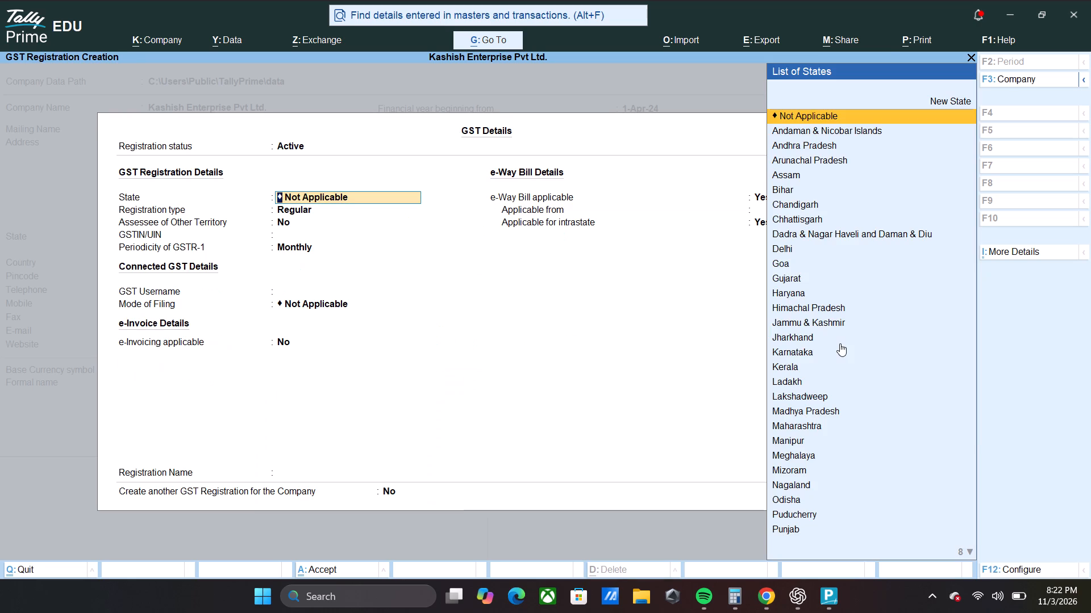
{"action": "key", "text": "Down"}
{"action": "key", "text": "Down"}
{"action": "key", "text": "Down"}
{"action": "key", "text": "Down"}
{"action": "key", "text": "Down"}
{"action": "key", "text": "Down"}
{"action": "key", "text": "Down"}
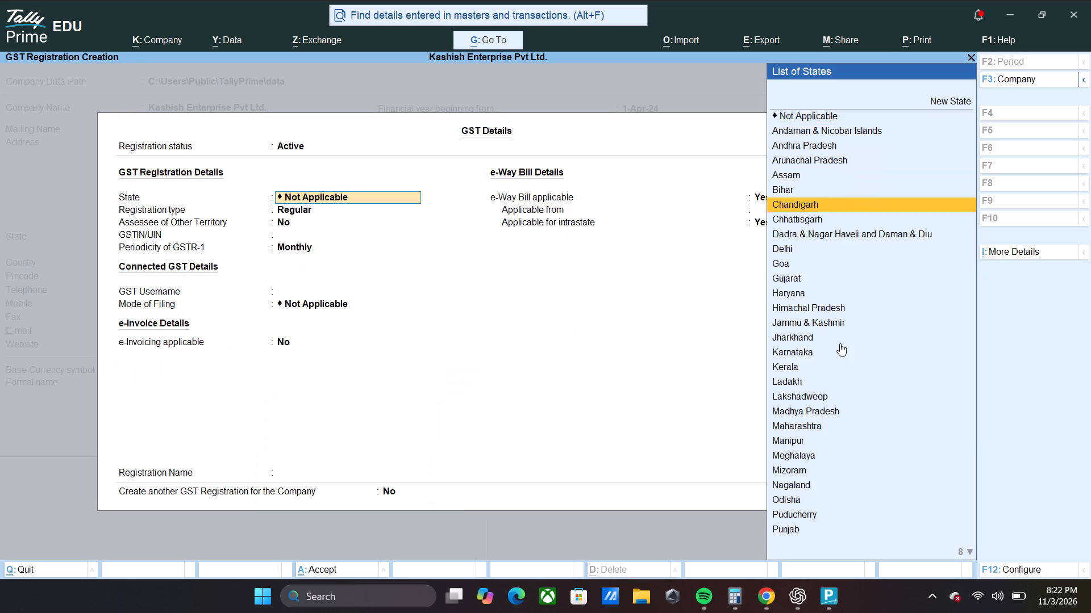
{"action": "key", "text": "Down"}
{"action": "key", "text": "Down"}
{"action": "key", "text": "Down"}
{"action": "key", "text": "Down"}
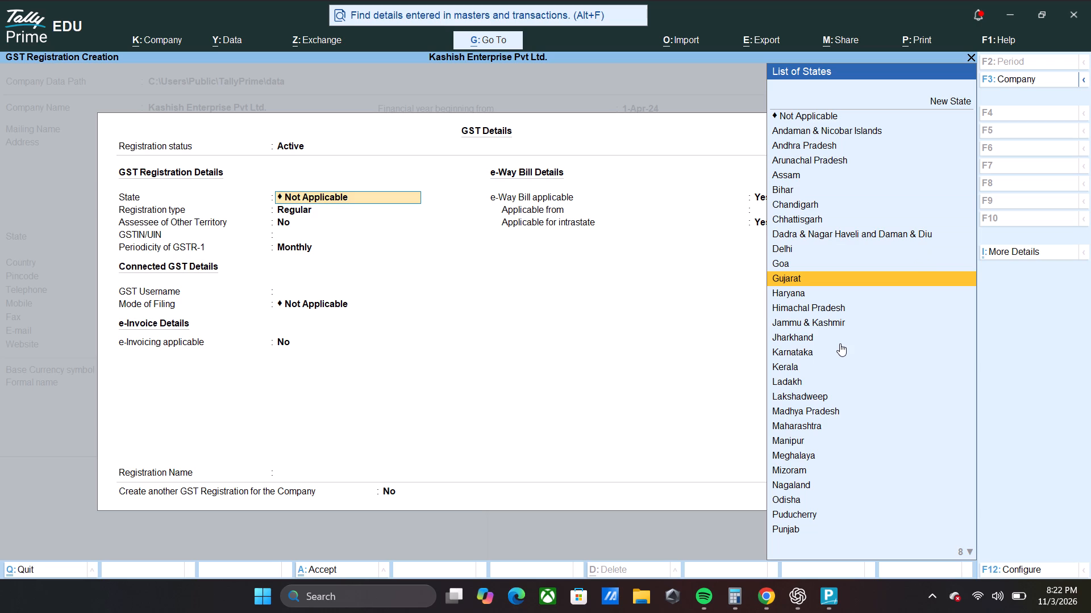
{"action": "key", "text": "Return"}
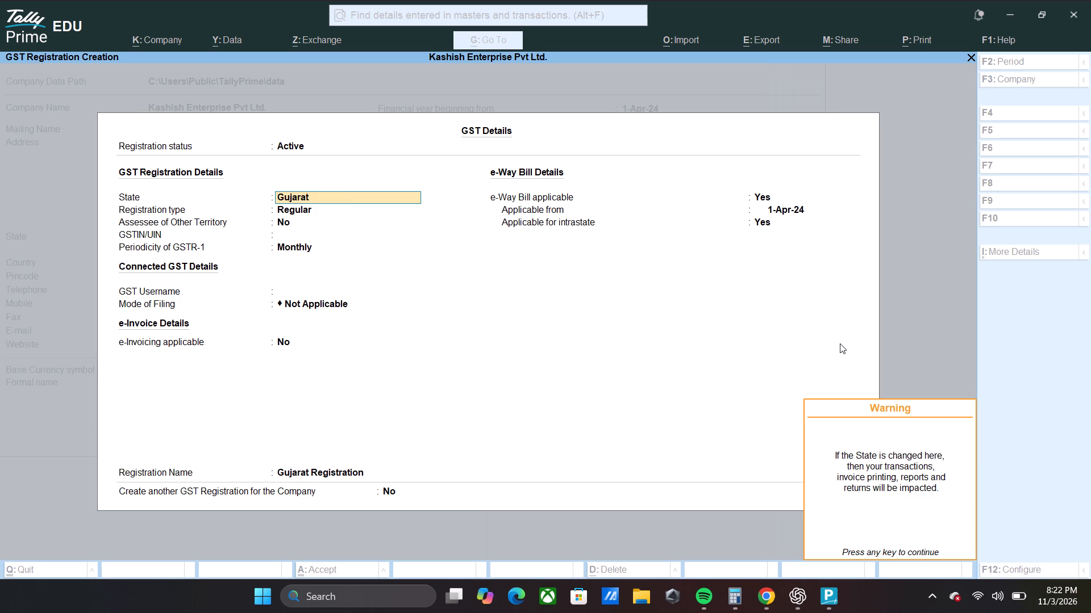
{"action": "key", "text": "Return"}
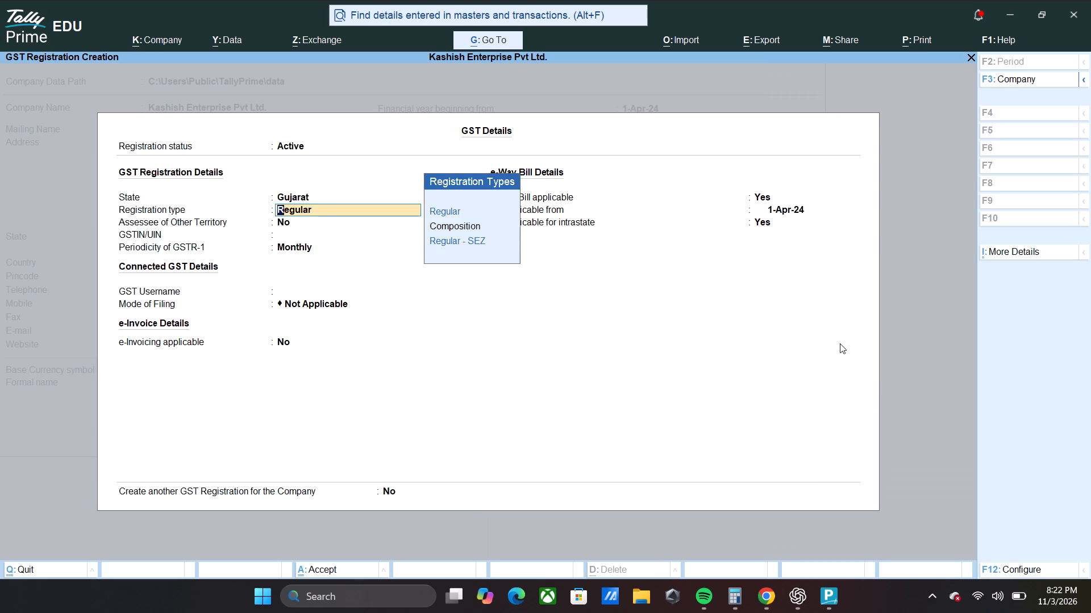
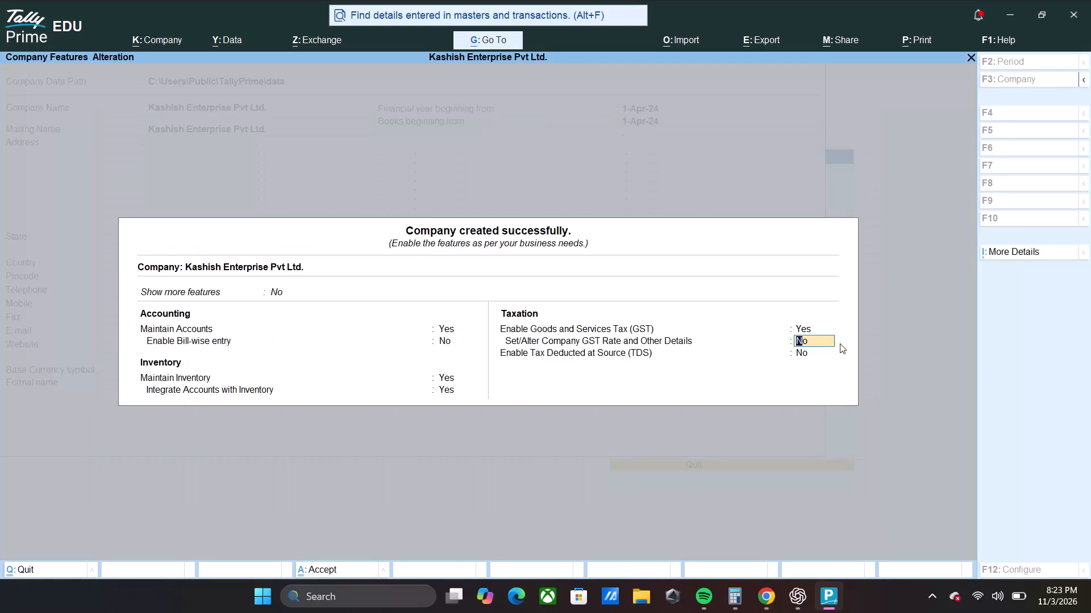
Keep Set/Alter Company GST Rate and Other Details and Tax Deducted at Source at No, and save the company features.
{"action": "key", "text": "Return"}
{"action": "key", "text": "Return"}
{"action": "key", "text": "Return"}
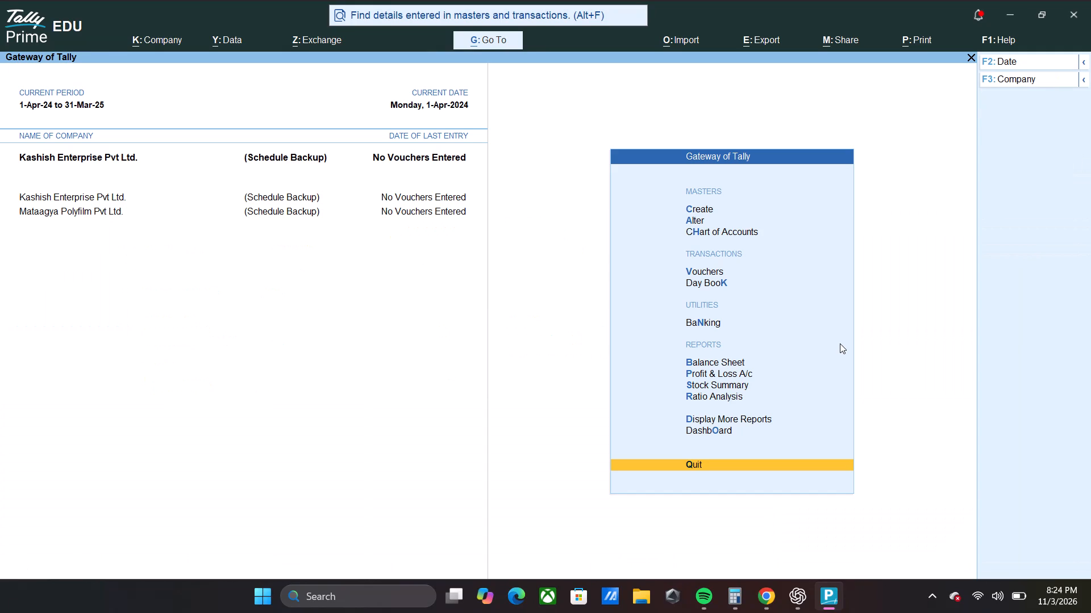
Go to the Masters options in the Gateway of Tally for Kashish Enterprise Pvt Ltd.
{"action": "key", "text": "Up"}
{"action": "key", "text": "Up"}
{"action": "key", "text": "Up"}
{"action": "key", "text": "Up"}
{"action": "key", "text": "Up"}
{"action": "key", "text": "Up"}
{"action": "key", "text": "Up"}
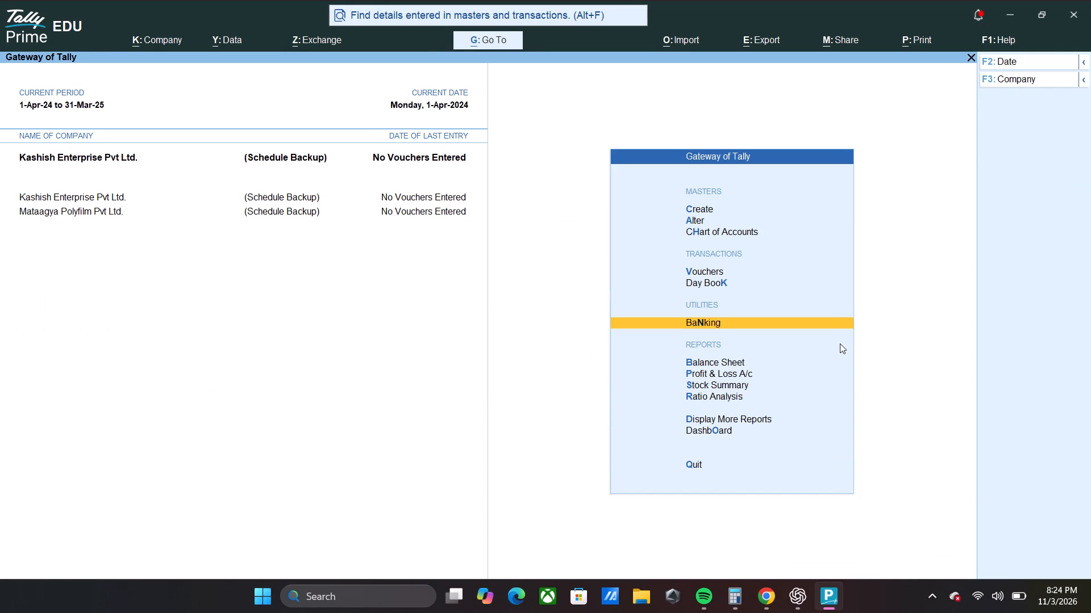
{"action": "key", "text": "Up"}
{"action": "key", "text": "Up"}
{"action": "key", "text": "Up"}
{"action": "key", "text": "Up"}
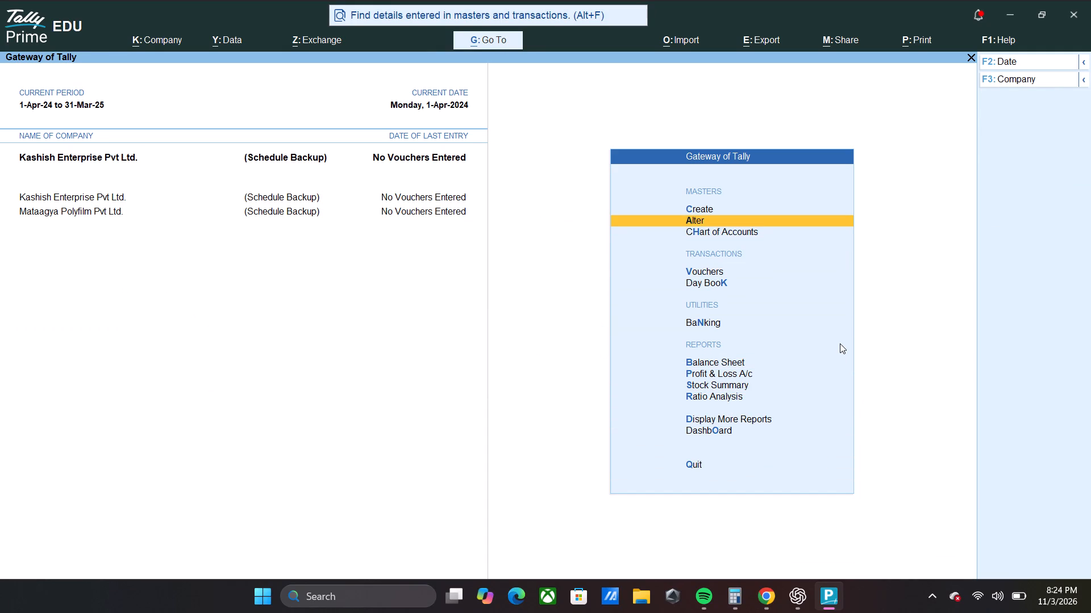
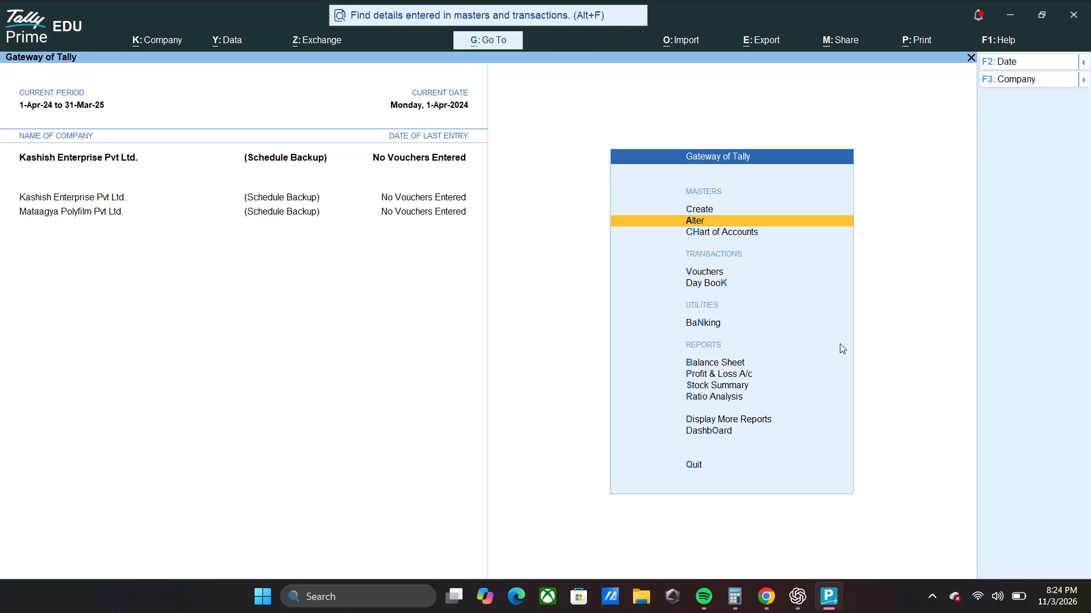
Open Vouchers under Transactions for Kashish Enterprise Pvt Ltd. to start accounting voucher creation.
{"action": "key", "text": "Down"}
{"action": "key", "text": "Down"}
{"action": "key", "text": "Down"}
{"action": "key", "text": "Up"}
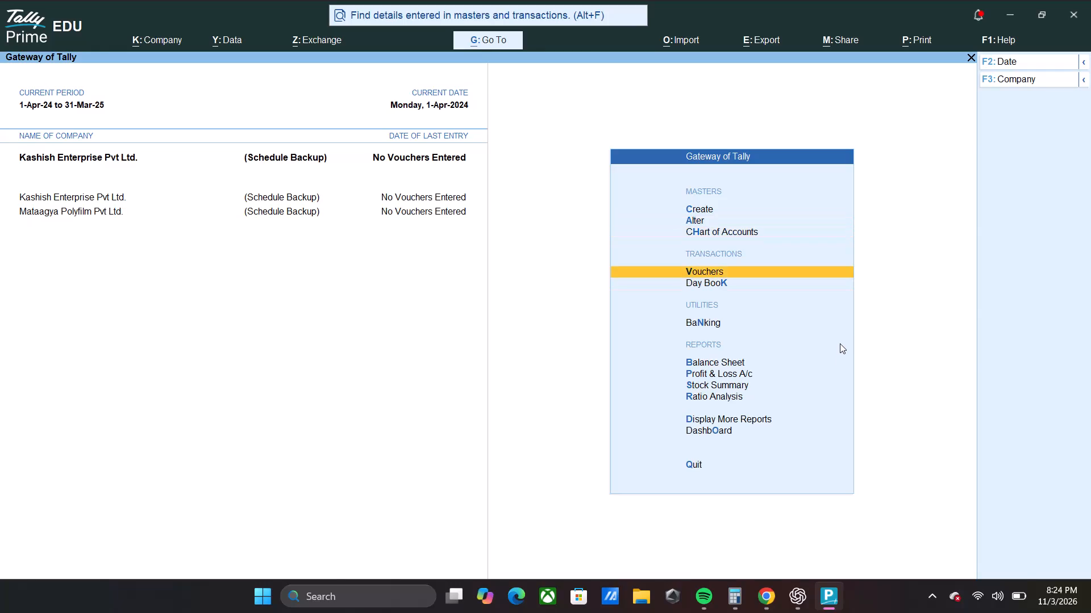
{"action": "key", "text": "Return"}
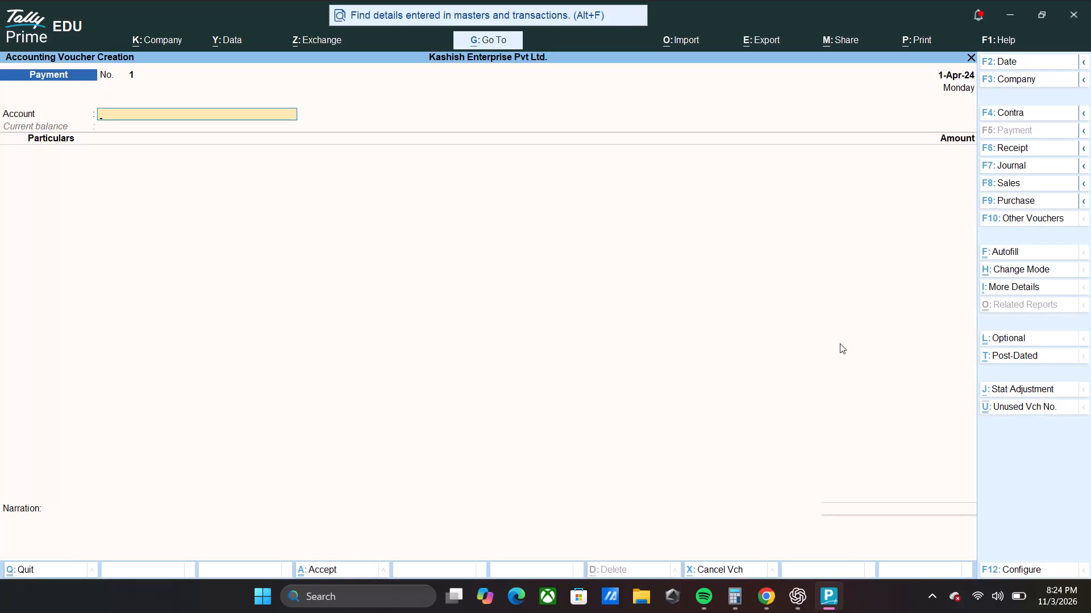
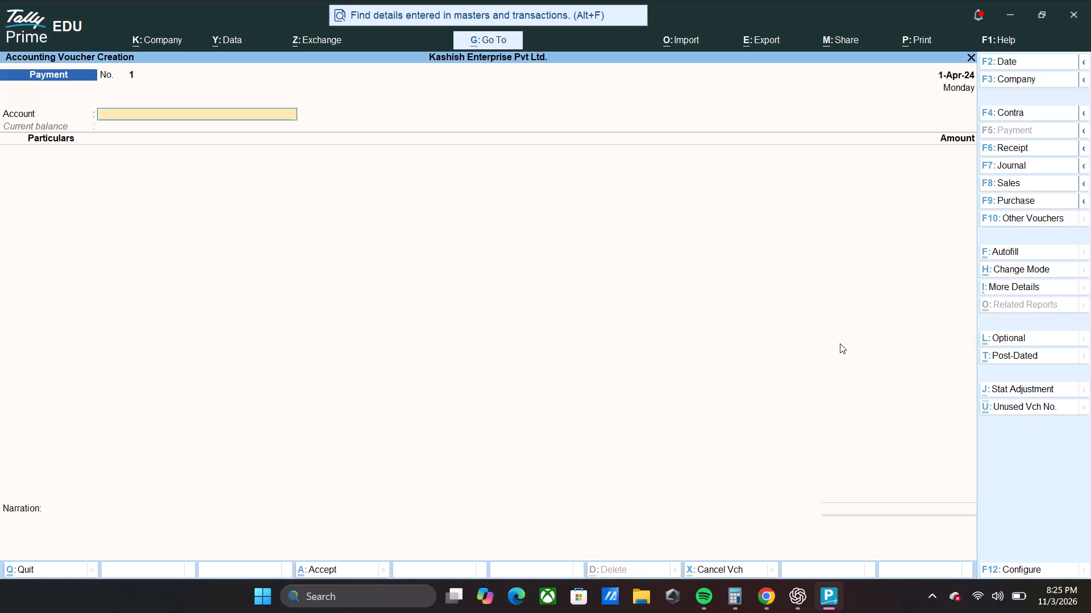
Switch the new accounting voucher to the Receipt type.
{"action": "key", "text": "F6"}
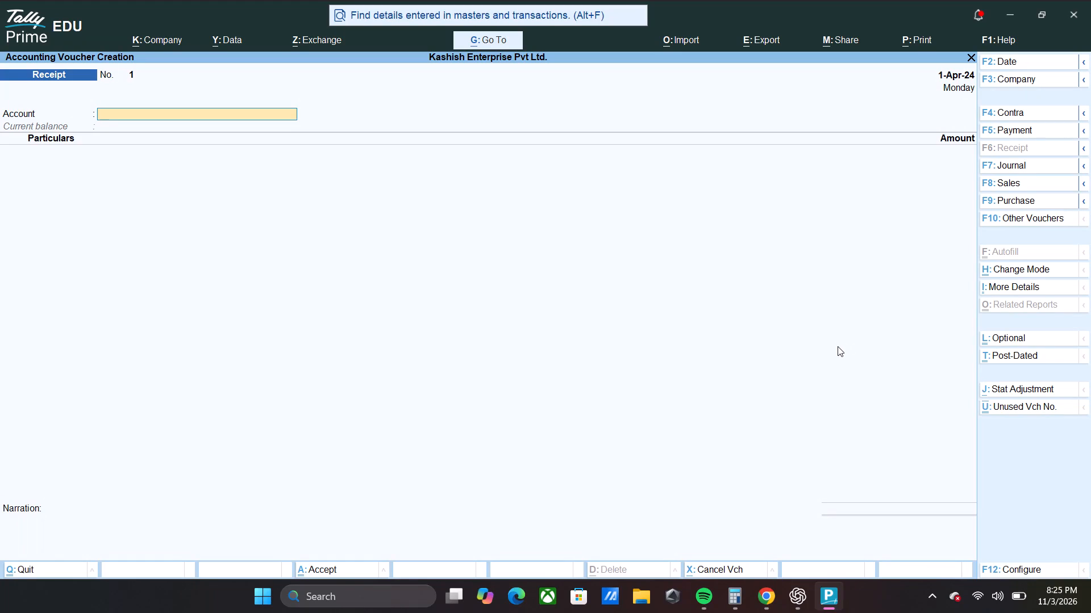
Start creating a new ledger from the Receipt voucher's Account field and name it SBI A/c.
{"action": "type", "text": "Ban"}
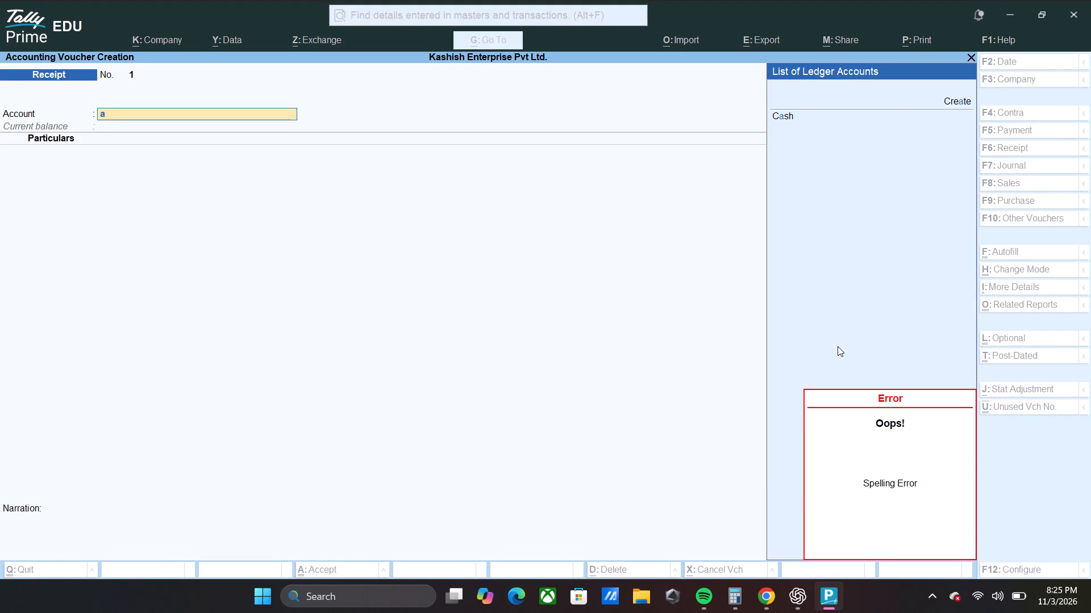
{"action": "key", "text": "Escape"}
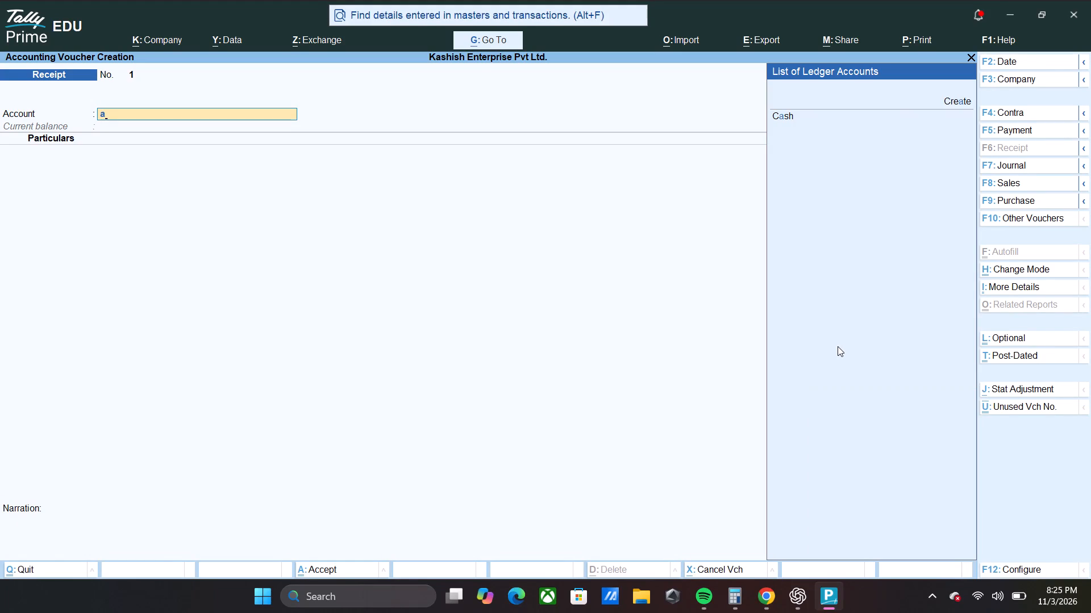
{"action": "key", "text": "Up"}
{"action": "key", "text": "Up"}
{"action": "key", "text": "Return"}
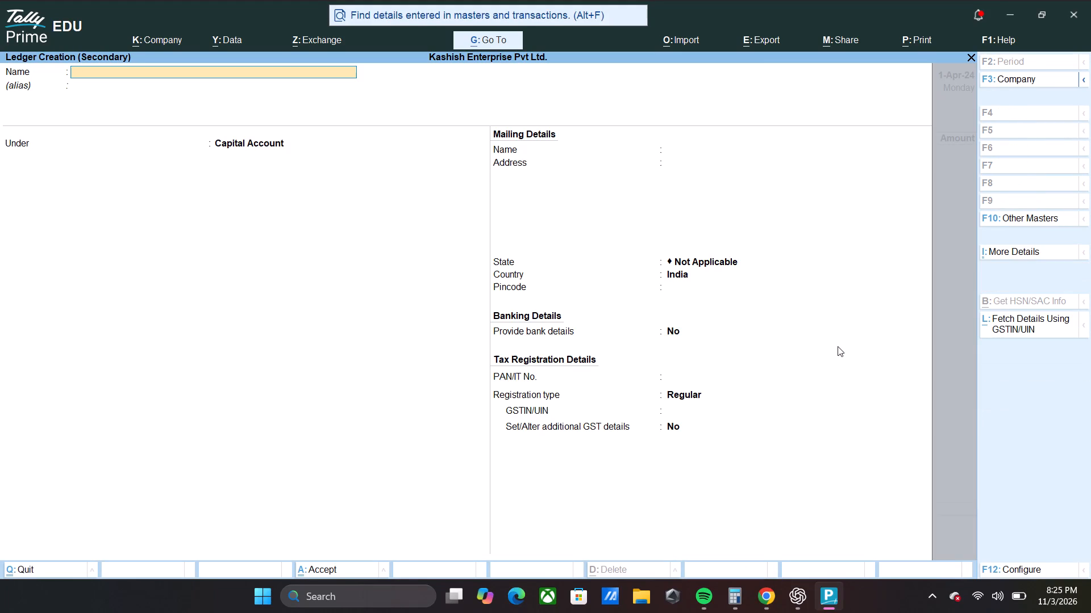
{"action": "type", "text": "Ba"}
{"action": "key", "text": "BackSpace"}
{"action": "key", "text": "shift+BackSpace"}
{"action": "key", "text": "BackSpace"}
{"action": "key", "text": "shift+s"}
{"action": "key", "text": "b"}
{"action": "key", "text": "BackSpace"}
{"action": "key", "text": "BackSpace"}
{"action": "type", "text": "SBI"}
{"action": "key", "text": "space"}
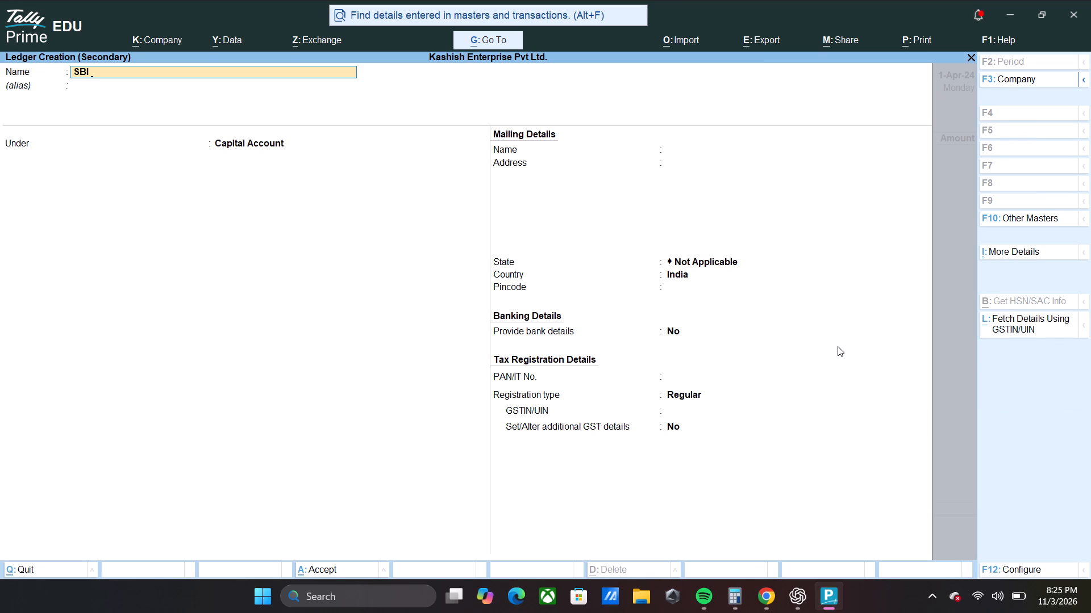
{"action": "type", "text": "a/c"}
{"action": "key", "text": "BackSpace"}
{"action": "key", "text": "BackSpace"}
{"action": "type", "text": "/c"}
{"action": "key", "text": "Return"}
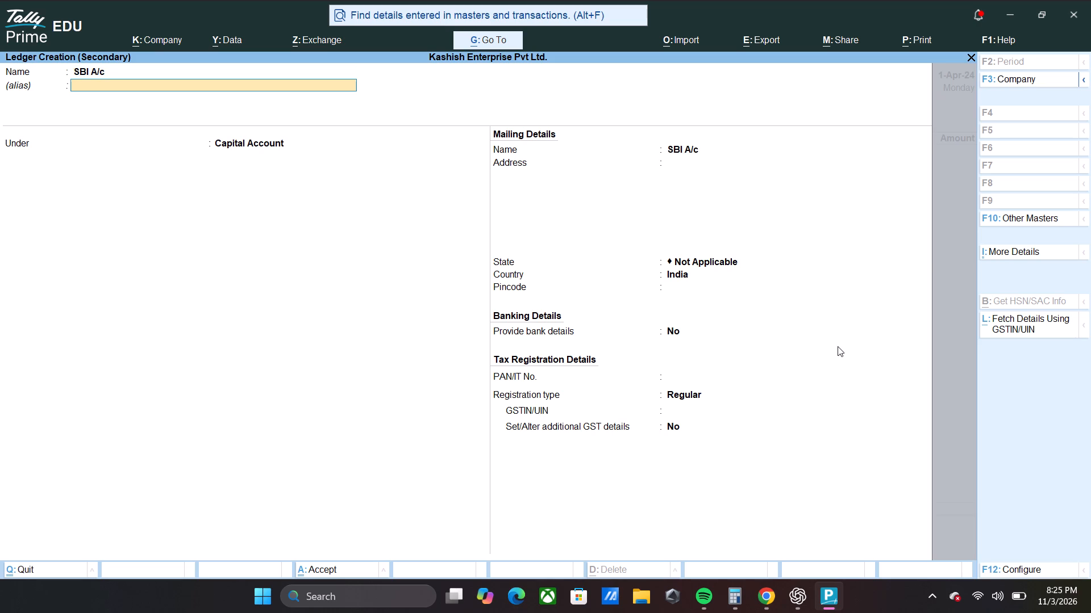
Leave the alias blank, place the SBI A/c ledger under Bank Accounts, and save it as the voucher's account.
{"action": "key", "text": "Return"}
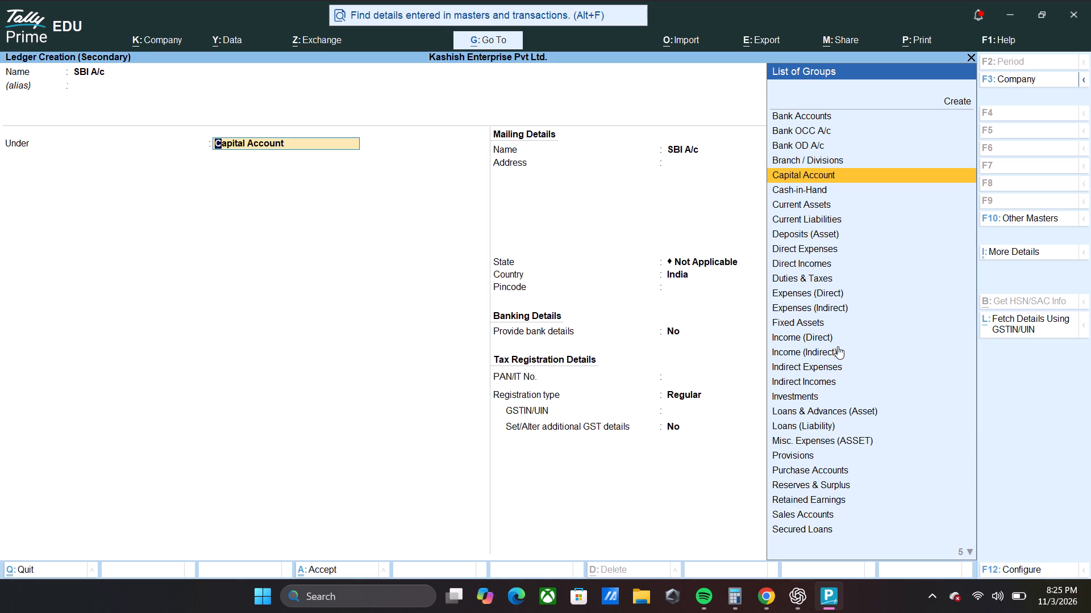
{"action": "key", "text": "Up"}
{"action": "key", "text": "Up"}
{"action": "key", "text": "Up"}
{"action": "key", "text": "Up"}
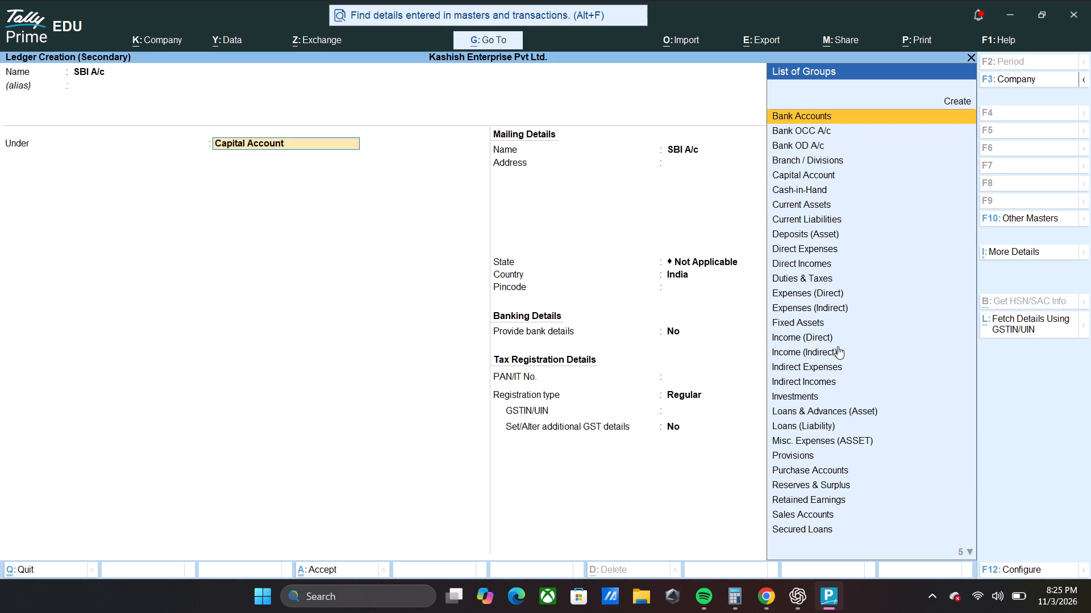
{"action": "key", "text": "Return"}
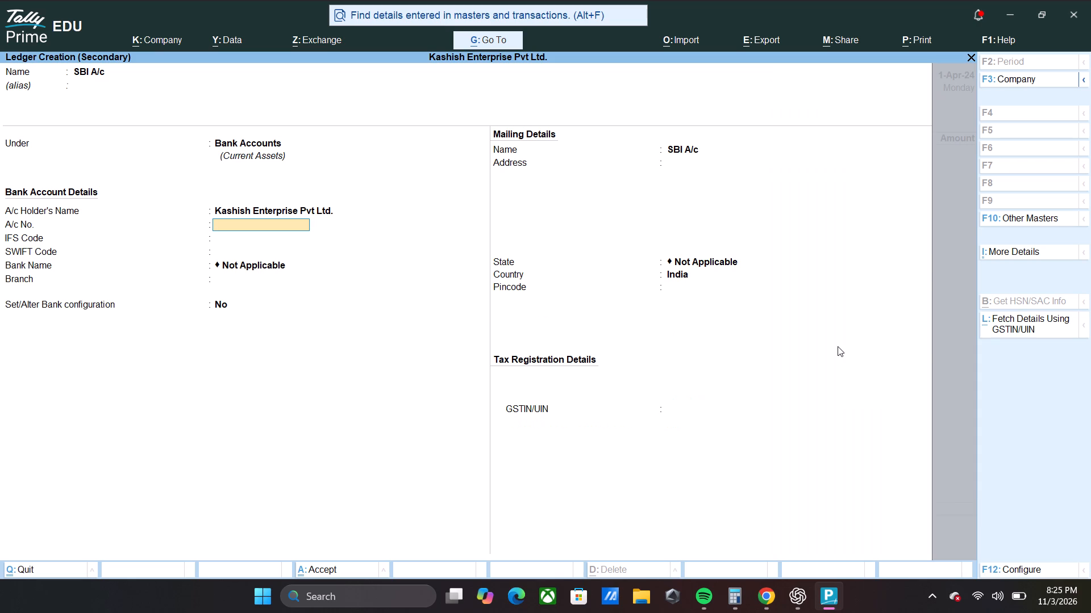
{"action": "key", "text": "Down"}
{"action": "key", "text": "Up"}
{"action": "key", "text": "ctrl+a"}
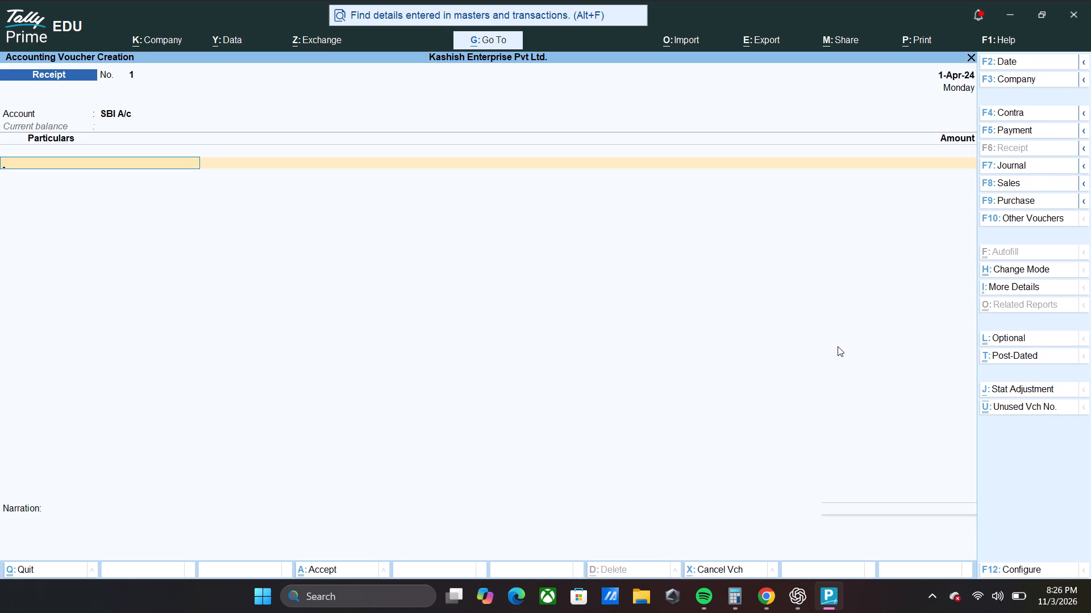
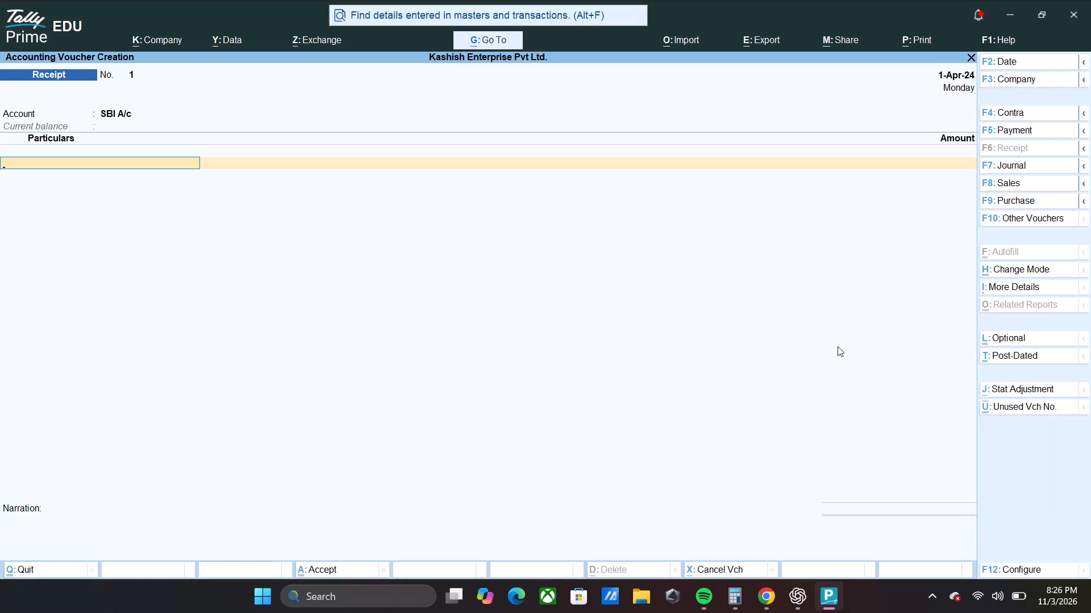
Add SBI A/c as the Receipt voucher's first particulars entry with an amount of 10,00,000.
{"action": "key", "text": "Down"}
{"action": "key", "text": "Return"}
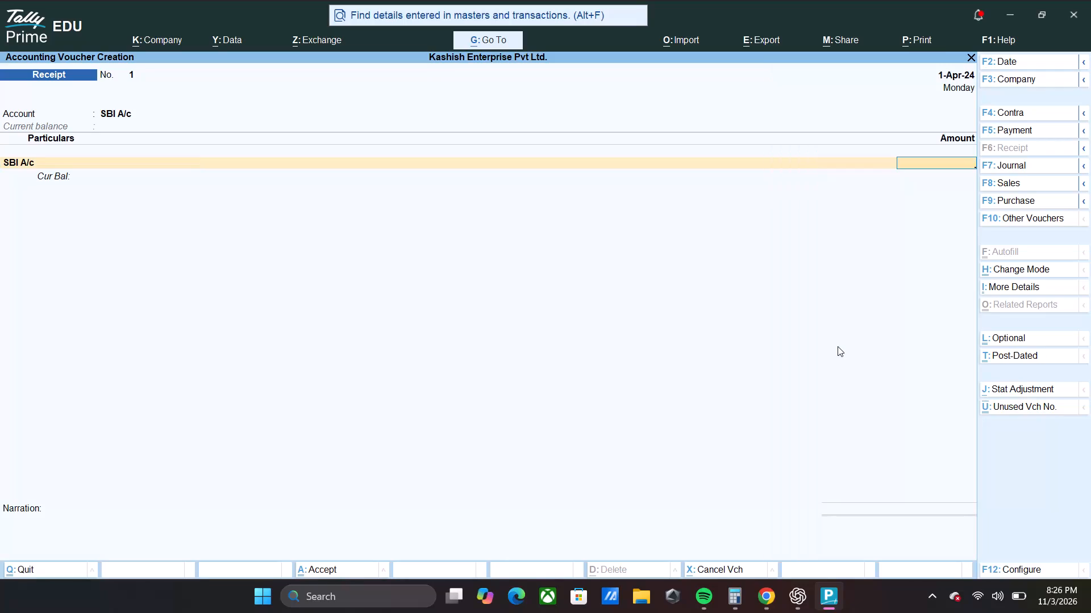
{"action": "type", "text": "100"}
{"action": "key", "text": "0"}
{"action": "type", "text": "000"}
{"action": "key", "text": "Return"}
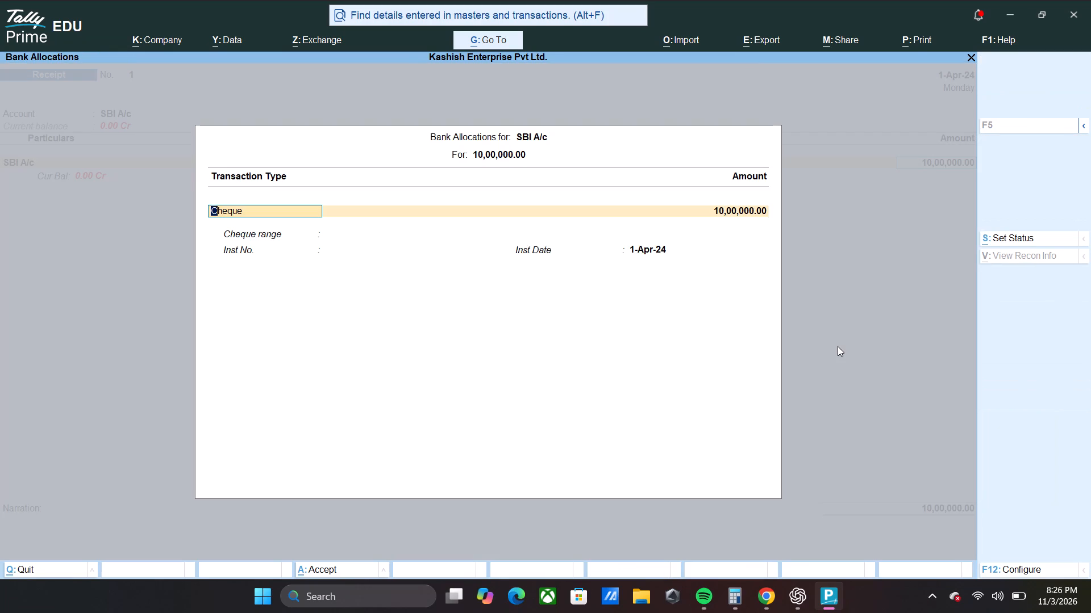
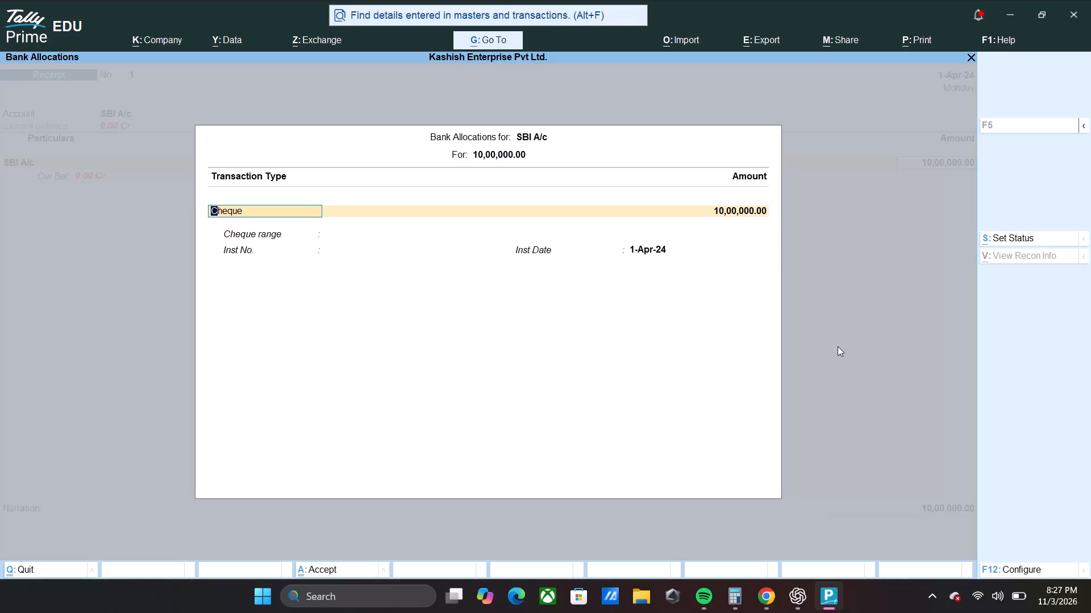
Accept the SBI A/c bank allocation as a Cheque with the cheque range Not Applicable and the instrument number blank.
{"action": "key", "text": "Return"}
{"action": "key", "text": "Return"}
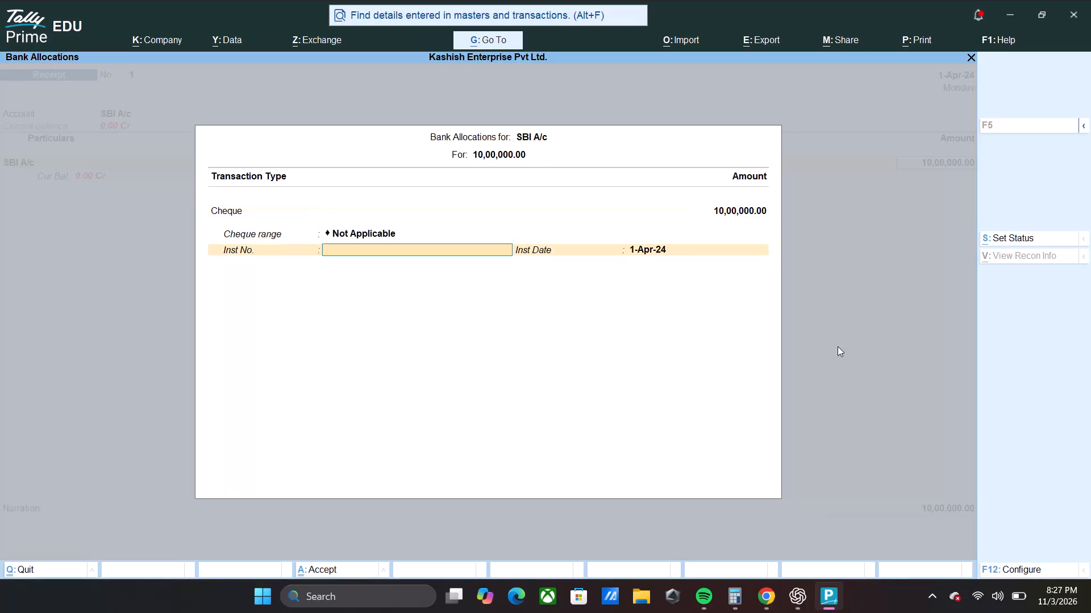
{"action": "key", "text": "Return"}
{"action": "key", "text": "Return"}
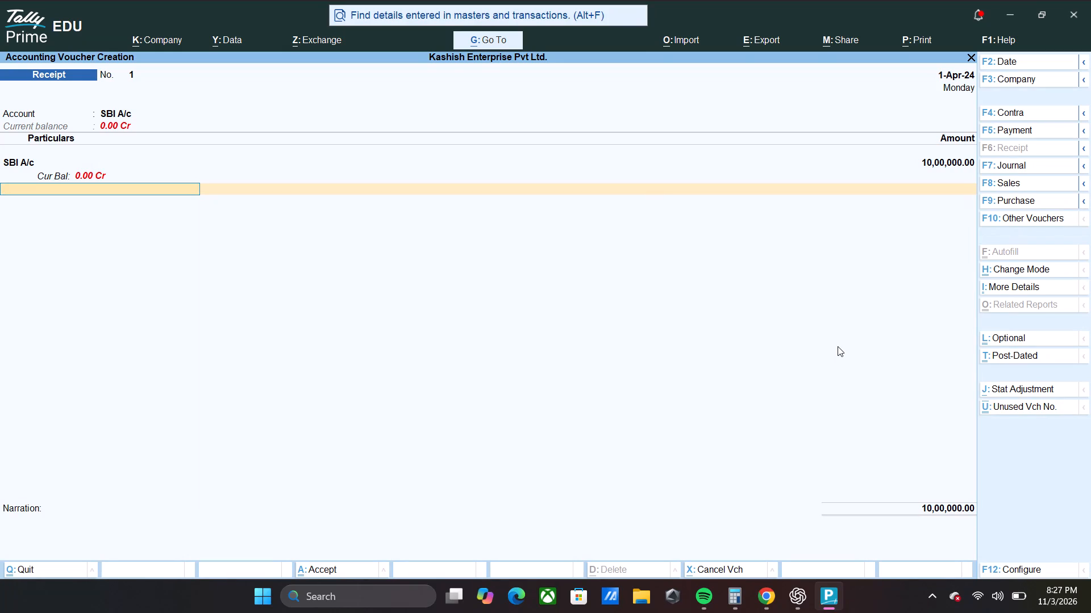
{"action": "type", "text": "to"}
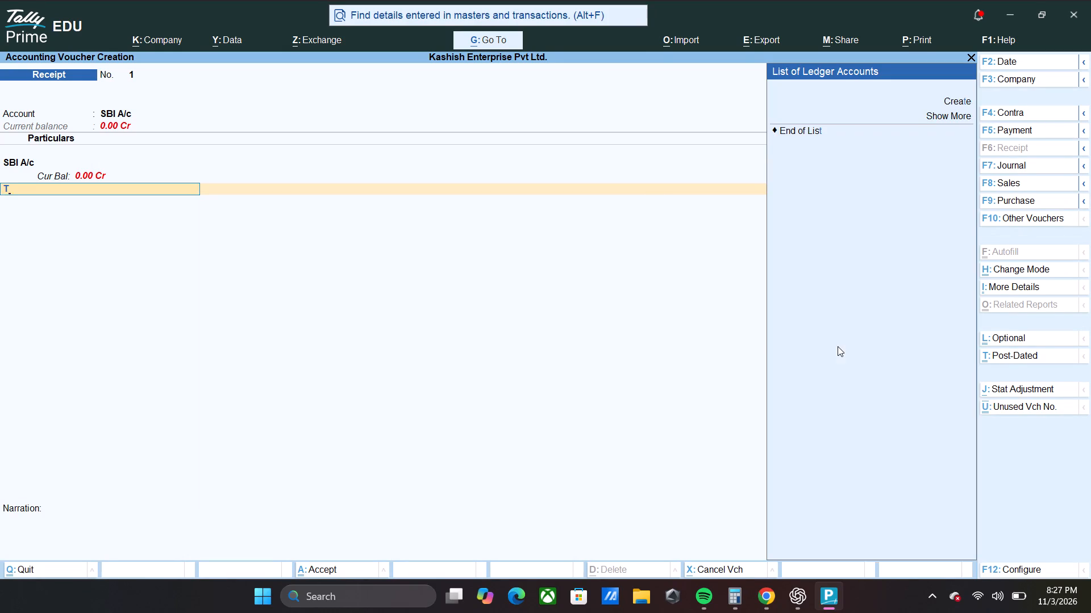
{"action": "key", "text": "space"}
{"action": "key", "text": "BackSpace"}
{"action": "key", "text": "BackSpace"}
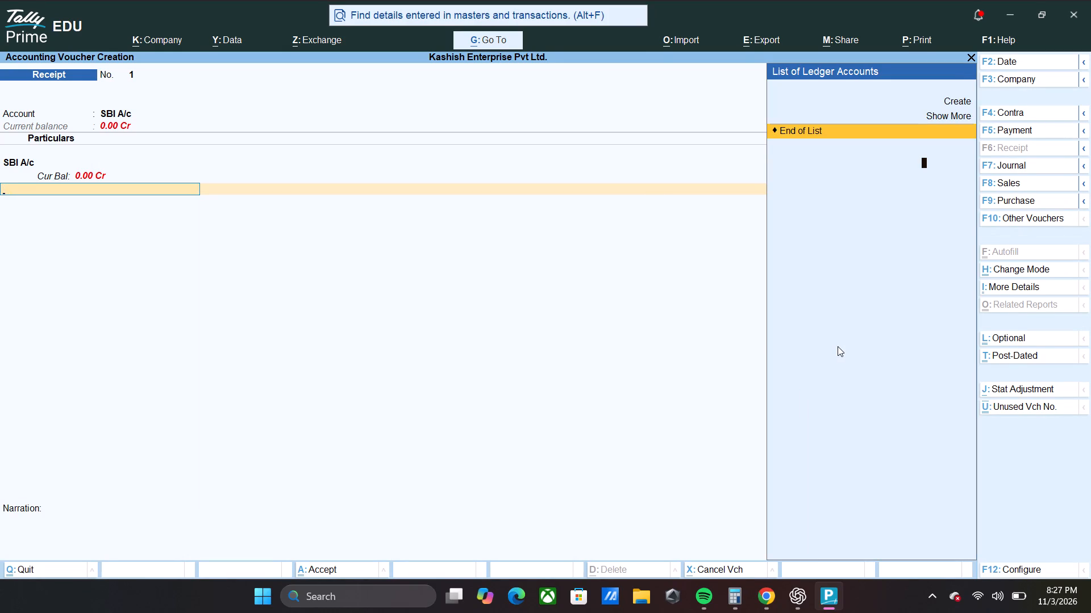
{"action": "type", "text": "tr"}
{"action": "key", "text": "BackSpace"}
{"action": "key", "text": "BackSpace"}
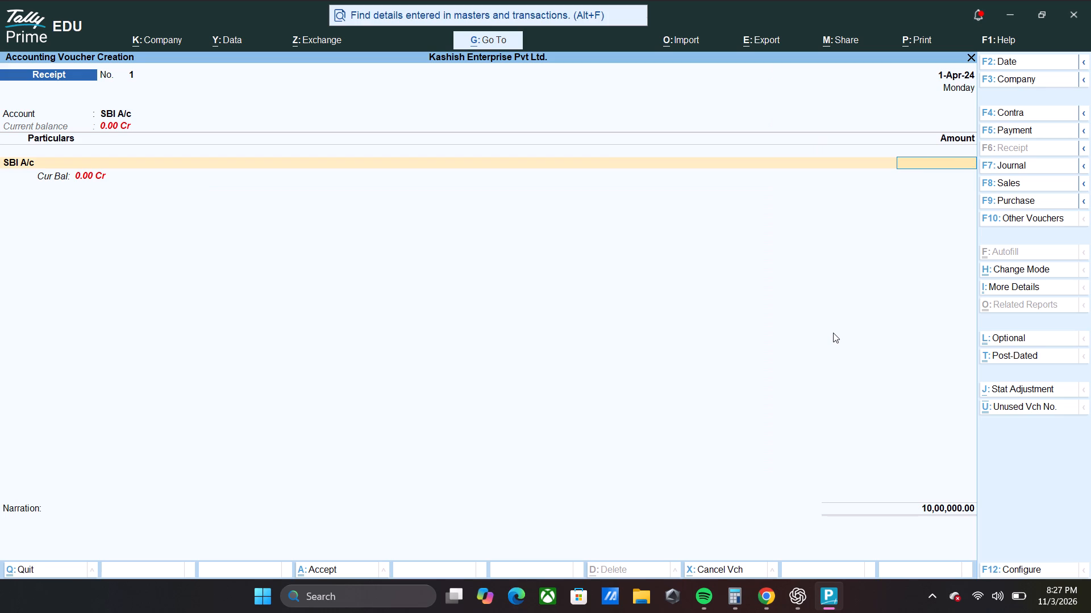
Re-enter 10,00,000 as the SBI A/c amount and accept its Cheque bank allocation.
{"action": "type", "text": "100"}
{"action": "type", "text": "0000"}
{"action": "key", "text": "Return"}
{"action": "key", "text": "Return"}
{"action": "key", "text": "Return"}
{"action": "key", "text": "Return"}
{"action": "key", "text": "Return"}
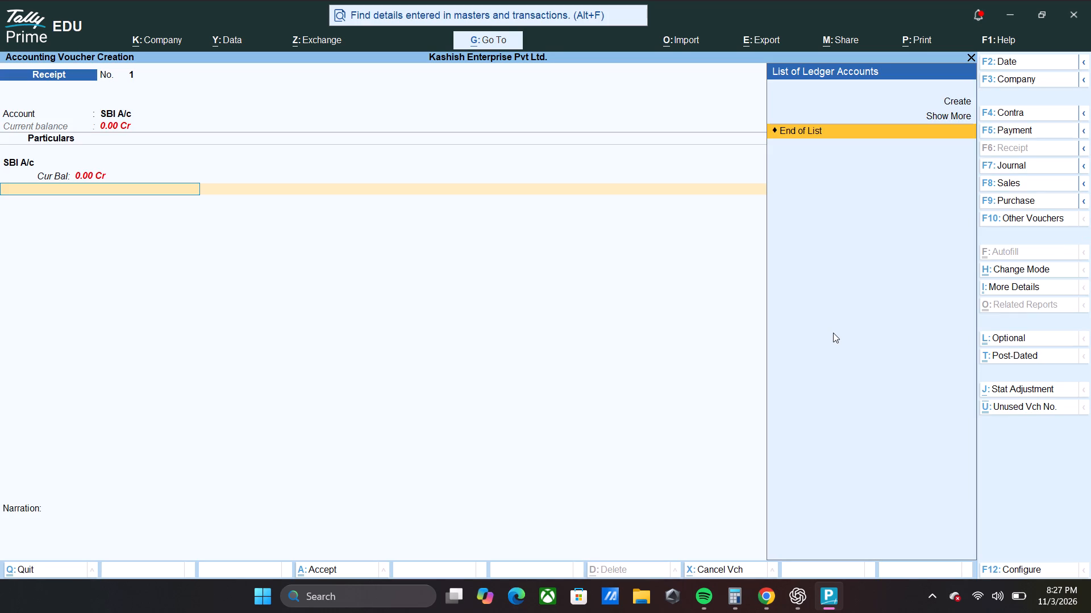
Start creating a new ledger from the second particulars line and name it Capital A/c.
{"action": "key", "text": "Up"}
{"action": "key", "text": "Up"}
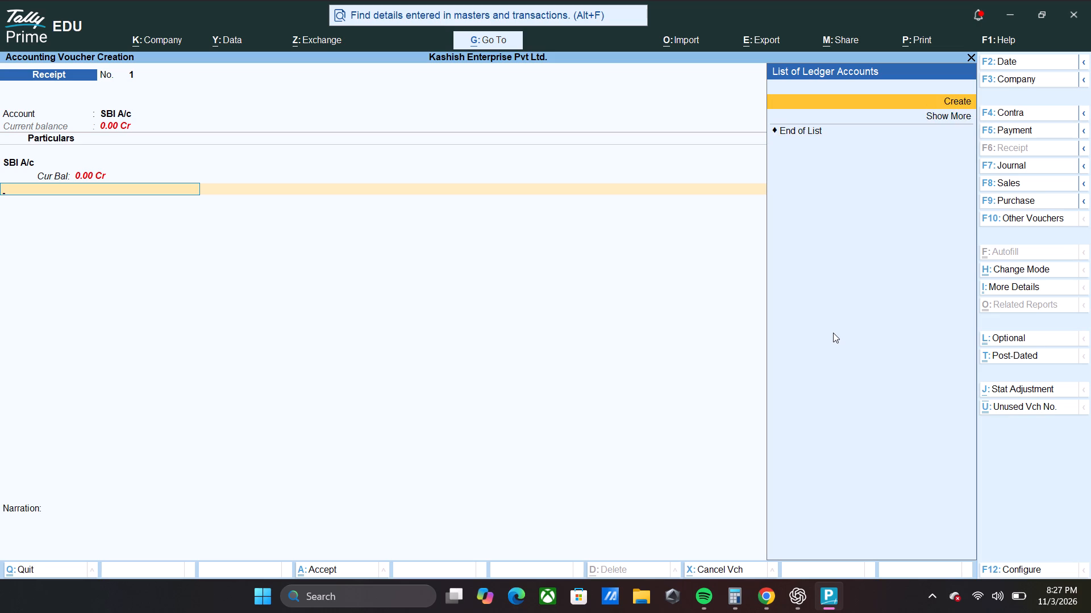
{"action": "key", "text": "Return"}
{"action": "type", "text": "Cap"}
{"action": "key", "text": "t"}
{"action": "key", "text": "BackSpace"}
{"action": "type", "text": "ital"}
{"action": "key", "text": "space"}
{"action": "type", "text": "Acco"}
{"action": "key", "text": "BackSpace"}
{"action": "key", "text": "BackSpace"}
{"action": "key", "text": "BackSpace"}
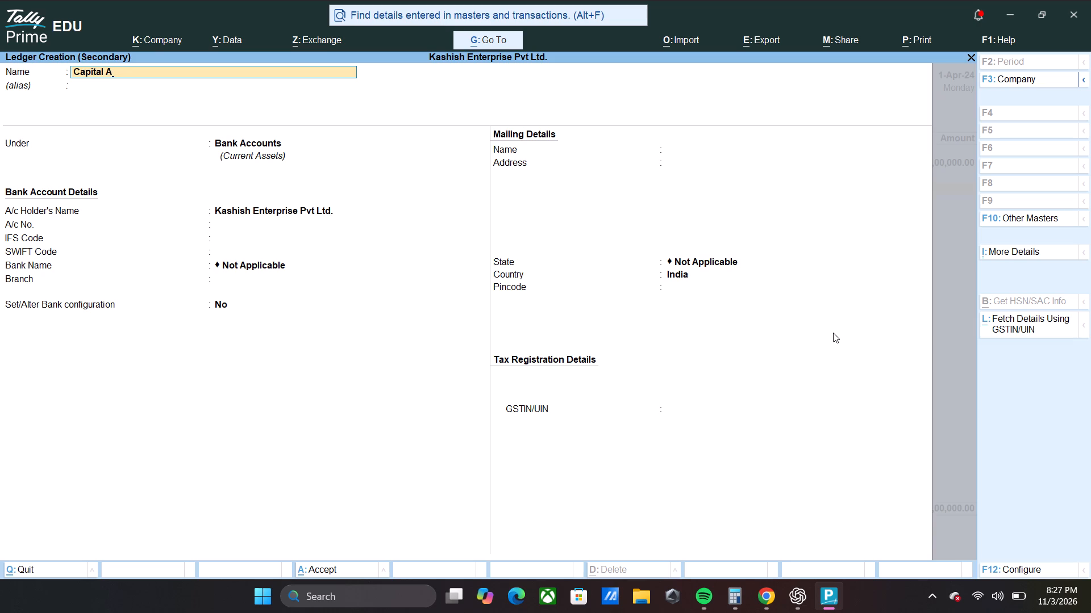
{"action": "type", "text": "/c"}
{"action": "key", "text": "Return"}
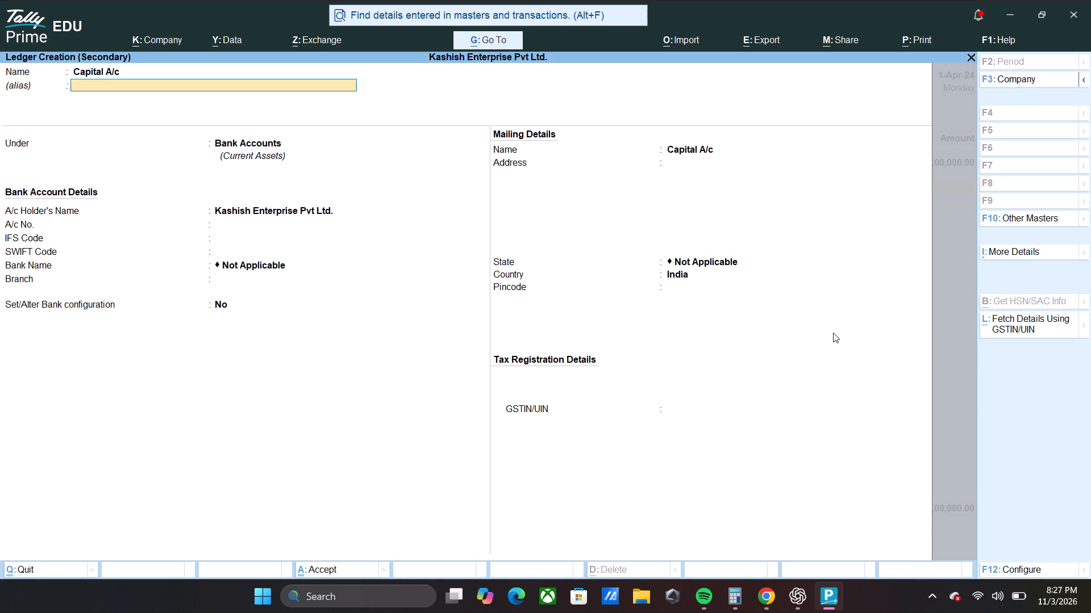
Place the Capital A/c ledger under the Capital Account group and save it without alias, address or state.
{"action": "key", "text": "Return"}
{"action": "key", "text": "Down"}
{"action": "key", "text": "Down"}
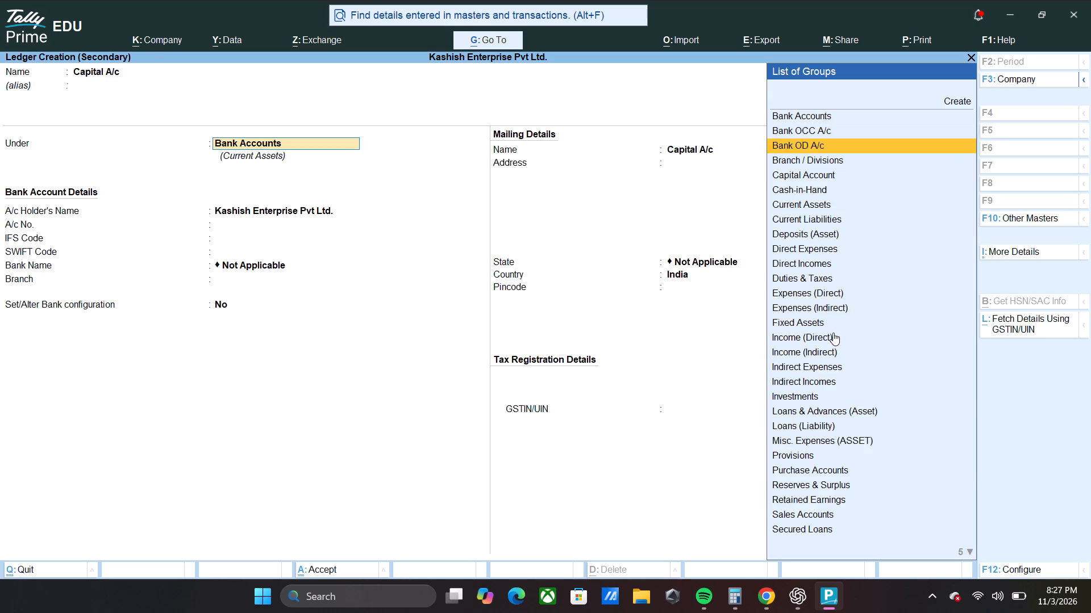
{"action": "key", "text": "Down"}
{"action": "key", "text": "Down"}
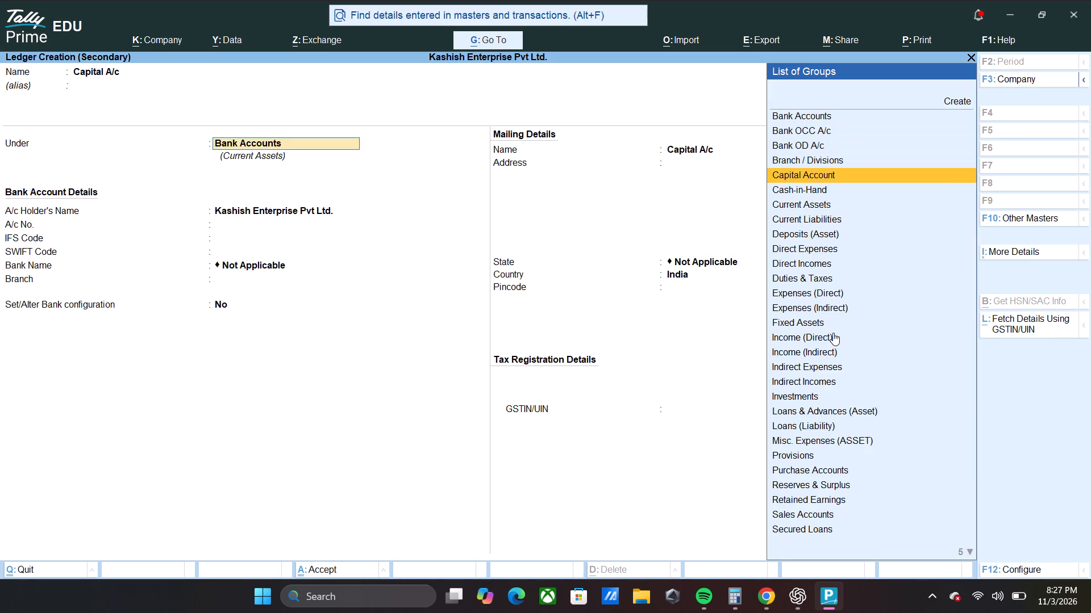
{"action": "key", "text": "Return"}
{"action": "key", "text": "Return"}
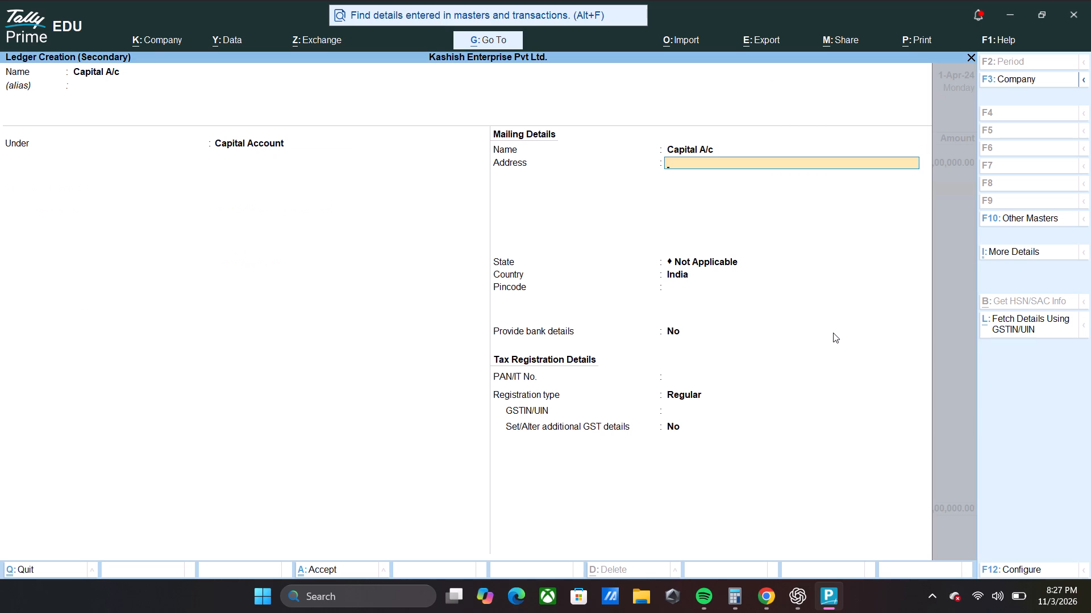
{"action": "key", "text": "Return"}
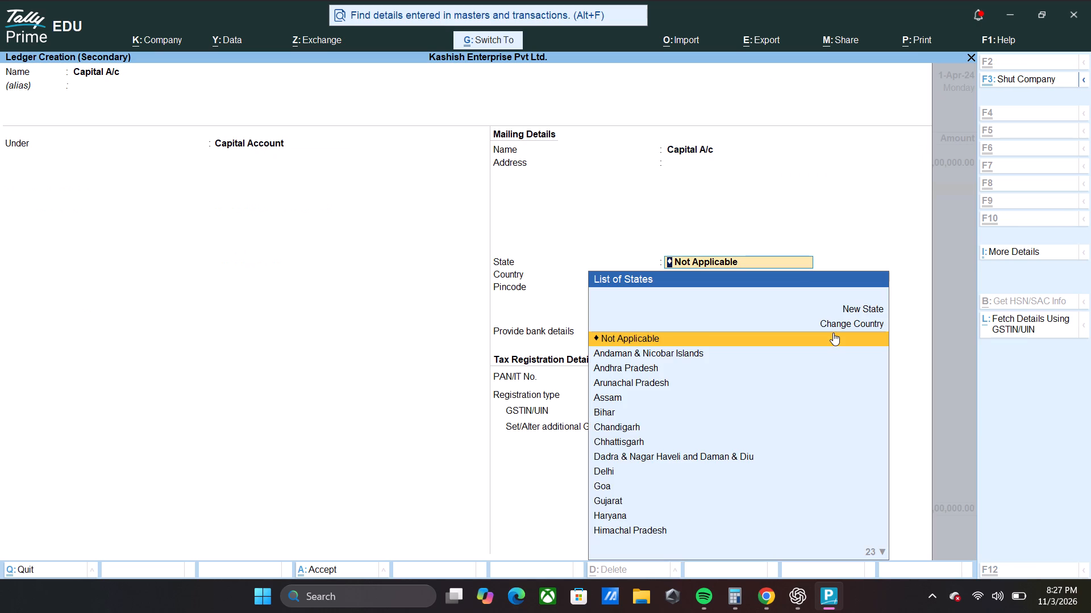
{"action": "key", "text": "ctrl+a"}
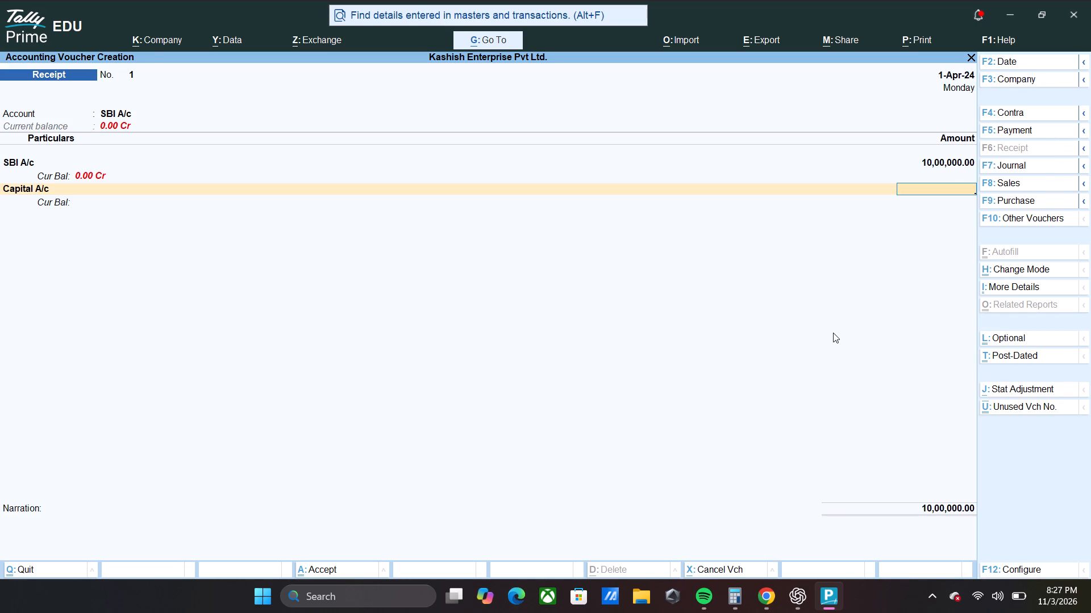
Enter an amount of 10,00,000 for Capital A/c in the Receipt voucher.
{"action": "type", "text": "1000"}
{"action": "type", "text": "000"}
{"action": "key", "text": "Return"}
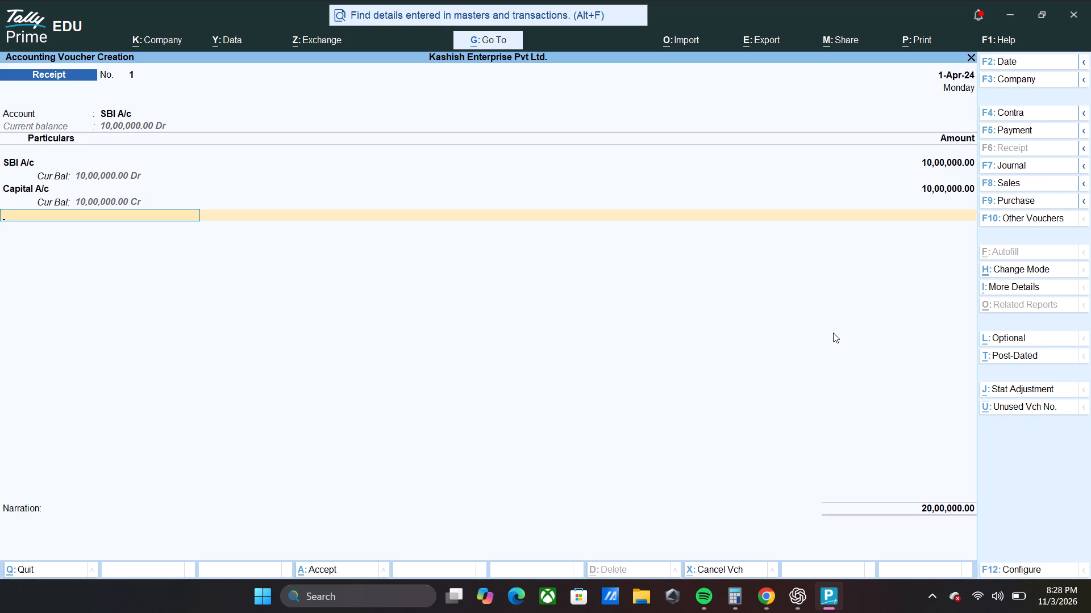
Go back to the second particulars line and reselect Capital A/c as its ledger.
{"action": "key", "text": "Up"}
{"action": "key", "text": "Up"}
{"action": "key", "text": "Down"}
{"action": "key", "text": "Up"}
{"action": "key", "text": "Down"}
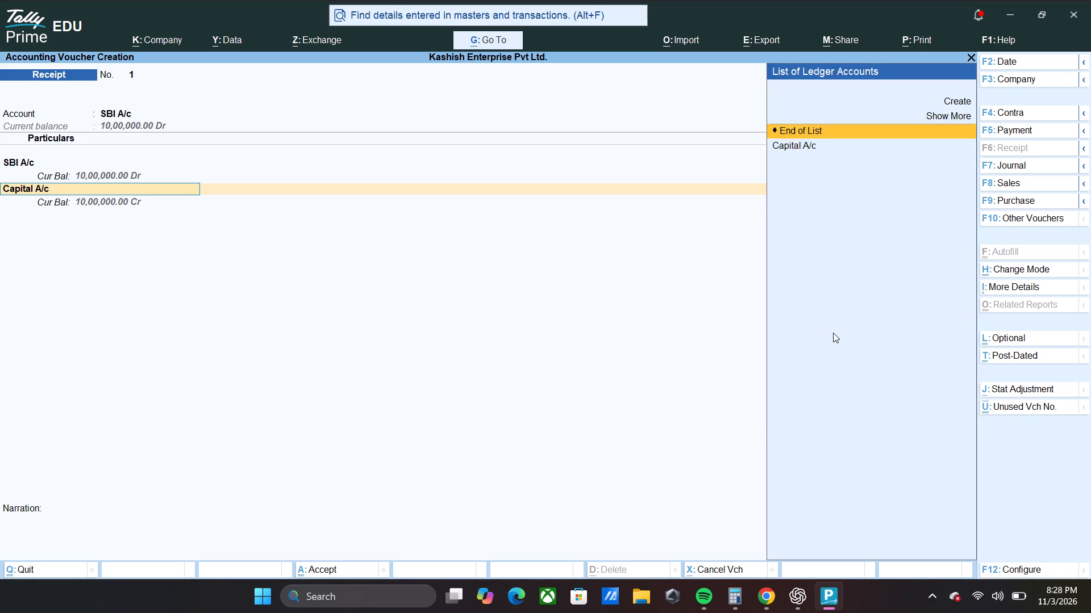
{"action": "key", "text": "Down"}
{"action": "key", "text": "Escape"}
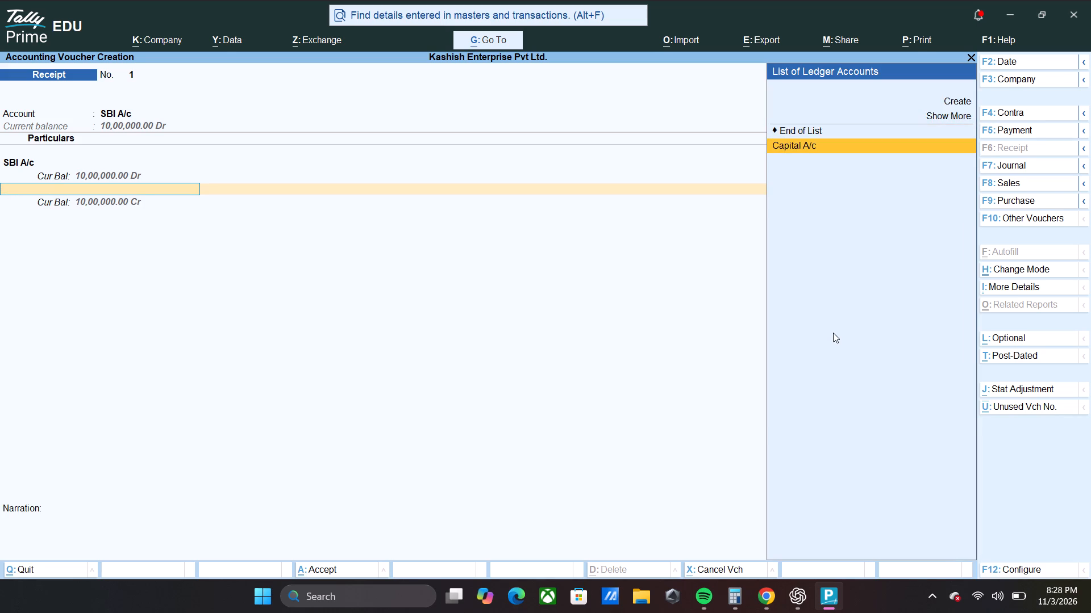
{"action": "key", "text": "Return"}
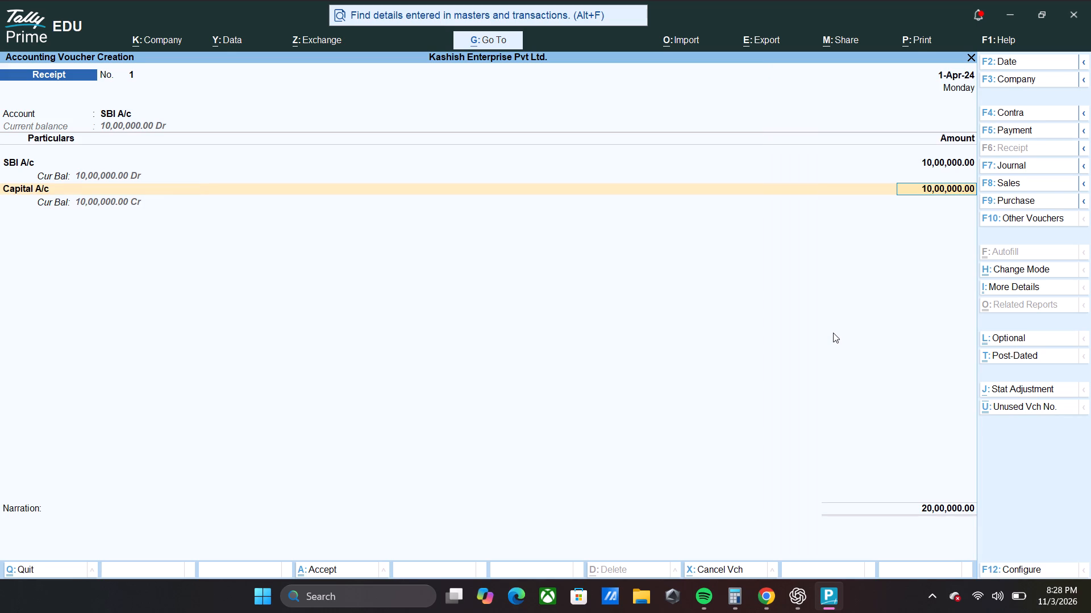
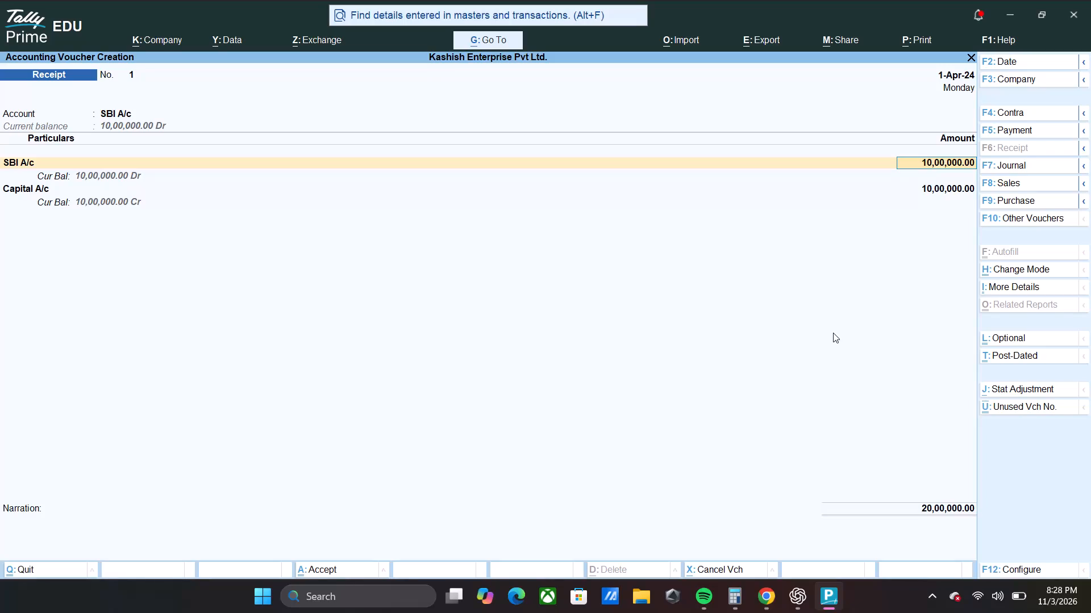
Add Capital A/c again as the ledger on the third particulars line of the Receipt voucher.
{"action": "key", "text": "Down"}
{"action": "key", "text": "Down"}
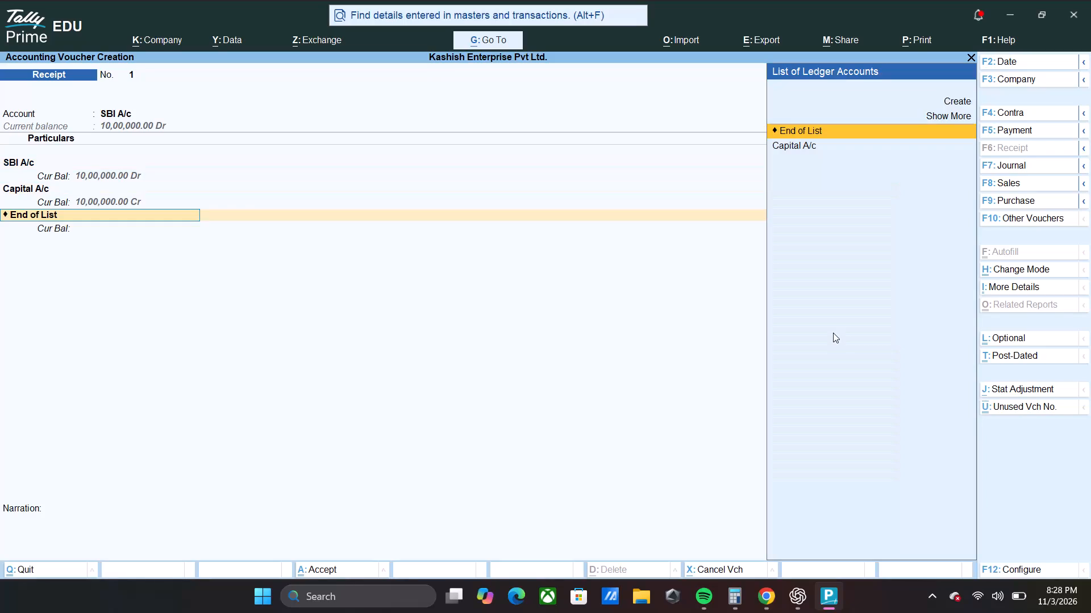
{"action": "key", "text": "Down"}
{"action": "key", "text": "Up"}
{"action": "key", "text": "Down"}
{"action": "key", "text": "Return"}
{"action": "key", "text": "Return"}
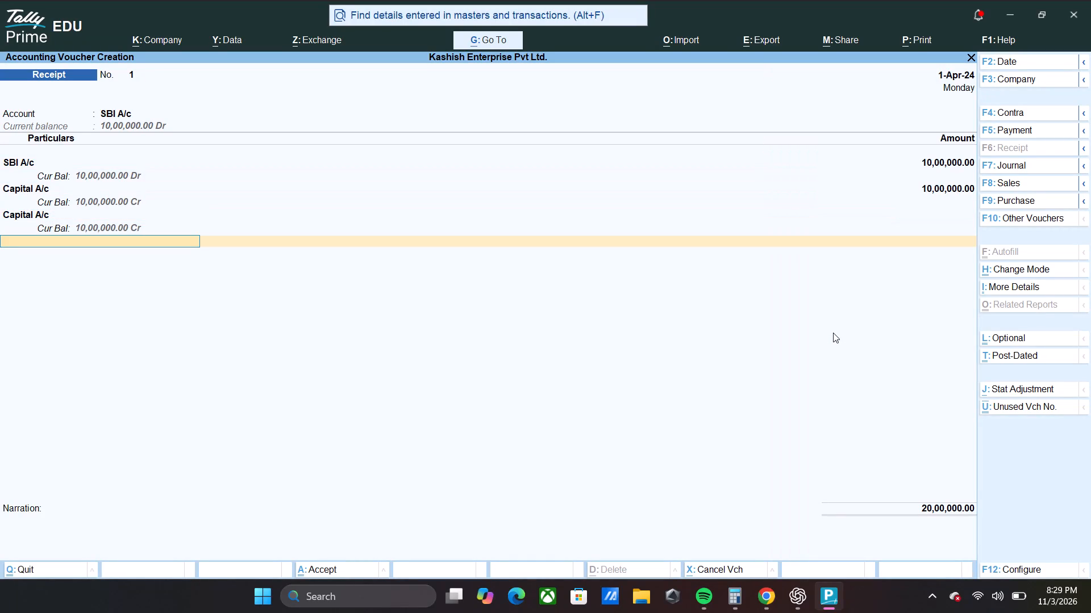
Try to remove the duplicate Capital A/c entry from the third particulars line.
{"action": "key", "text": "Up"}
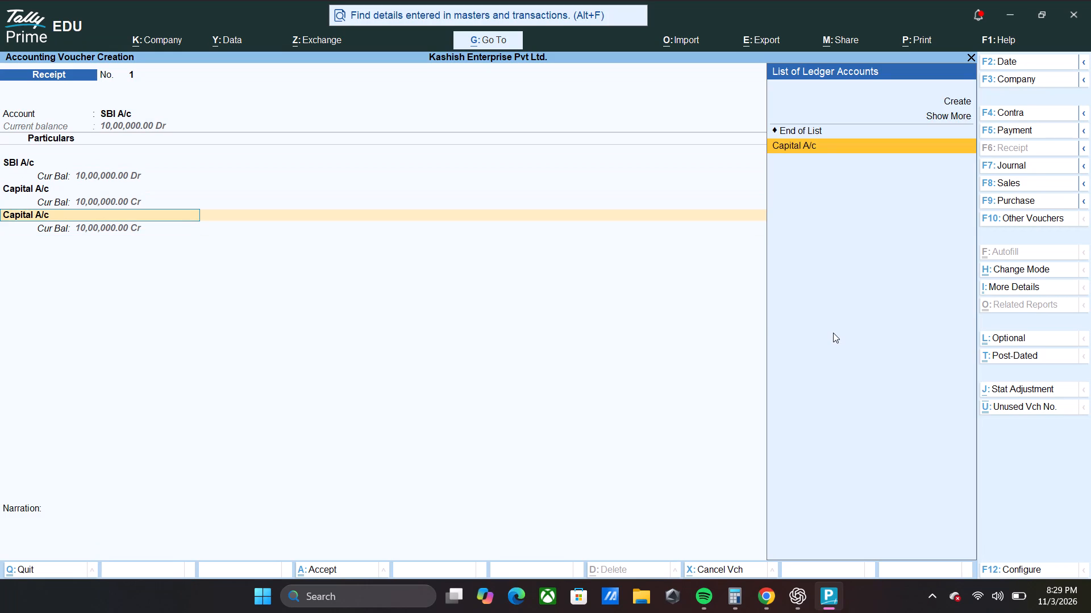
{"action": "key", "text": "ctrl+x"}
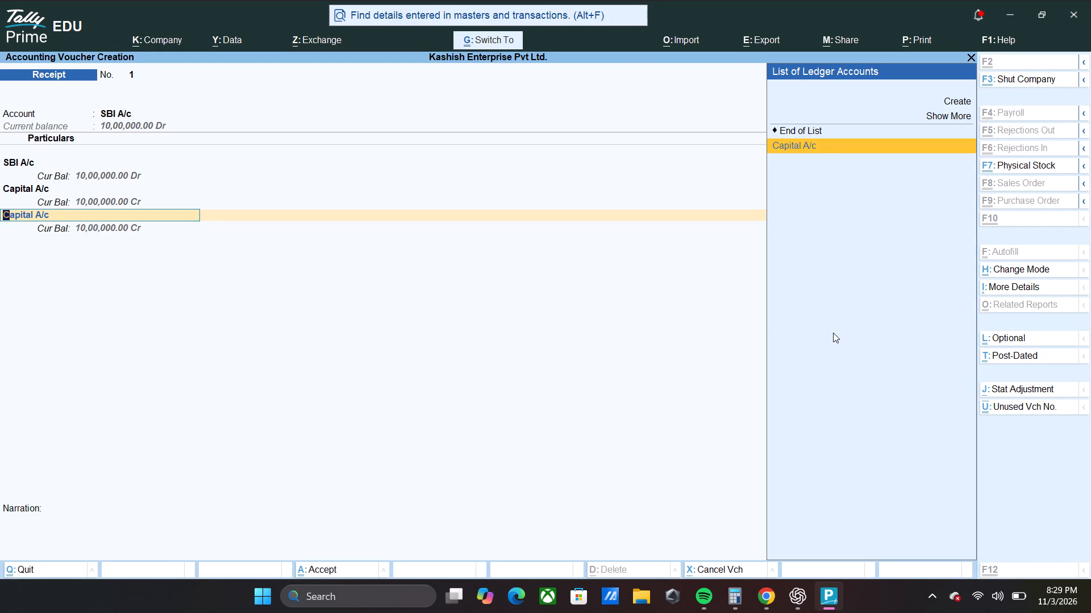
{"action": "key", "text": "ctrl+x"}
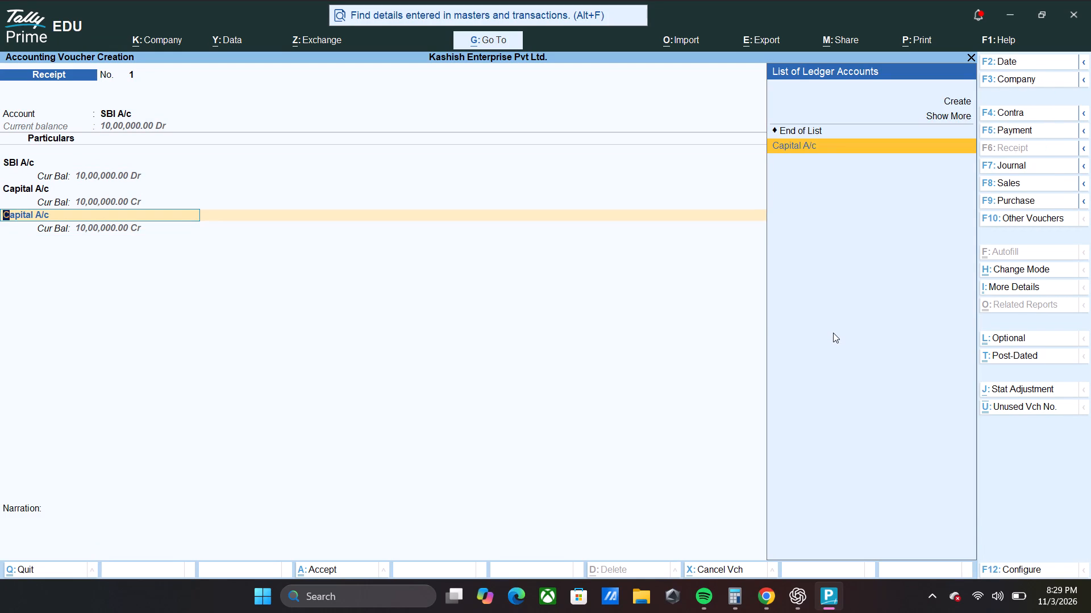
Discard the unsaved voucher and open a blank one with Receipt as the voucher type.
{"action": "key", "text": "Escape"}
{"action": "key", "text": "Escape"}
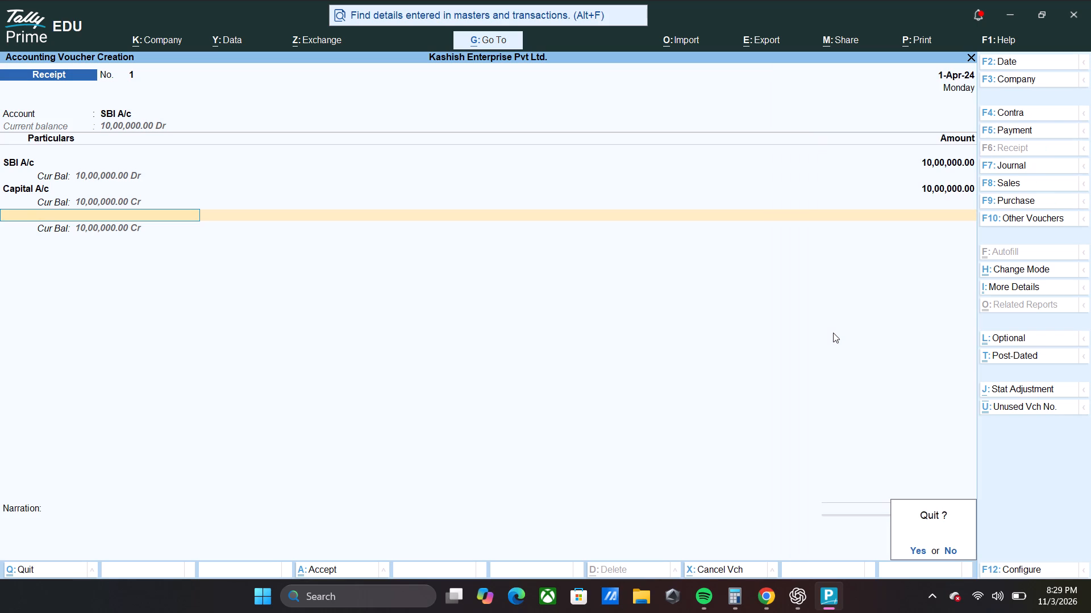
{"action": "key", "text": "Return"}
{"action": "key", "text": "Return"}
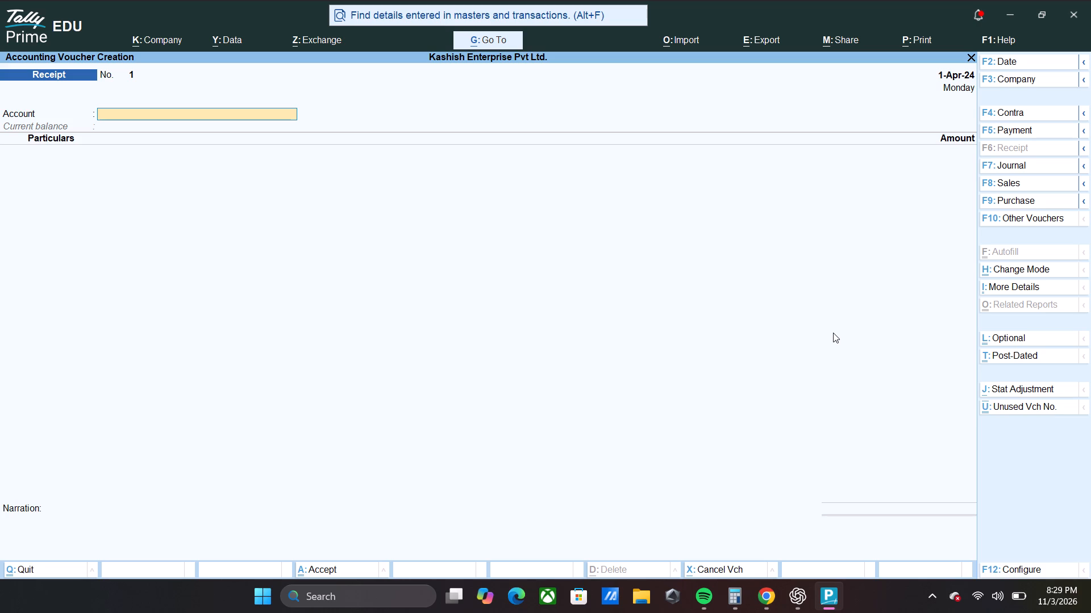
{"action": "key", "text": "F10"}
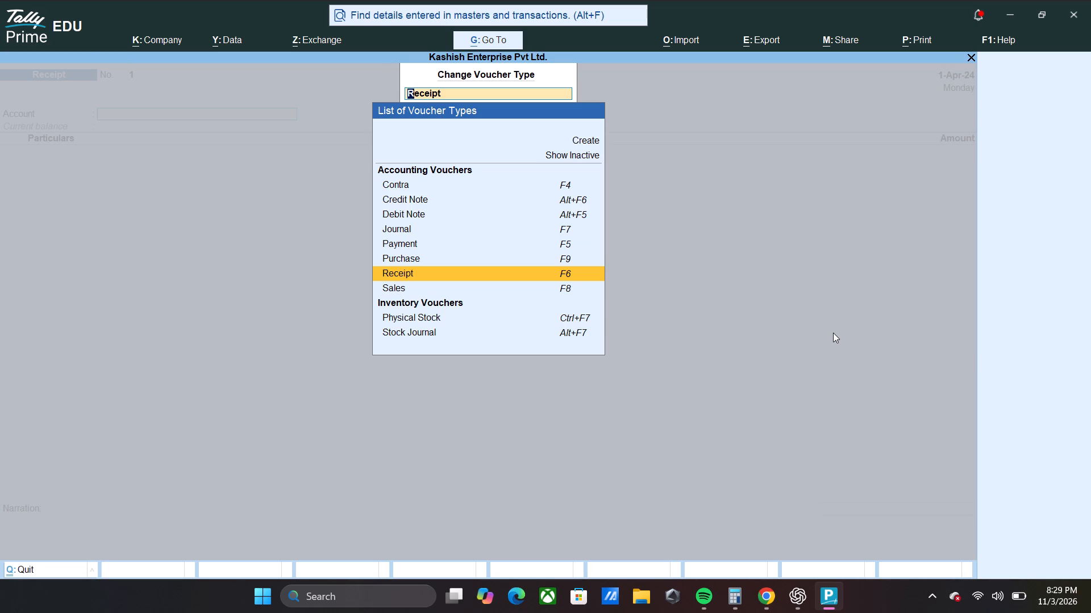
{"action": "key", "text": "Return"}
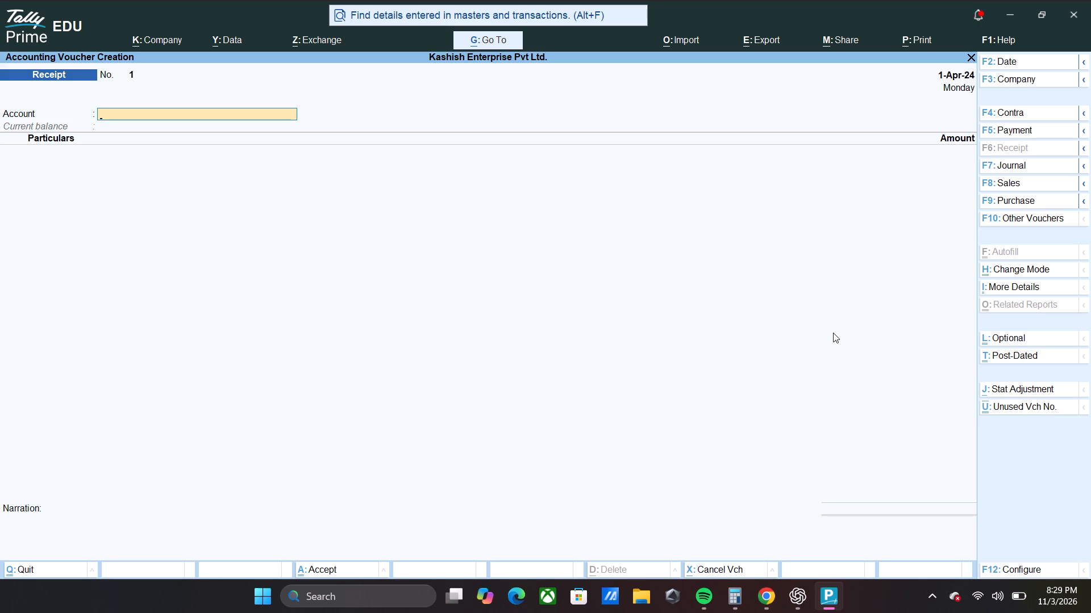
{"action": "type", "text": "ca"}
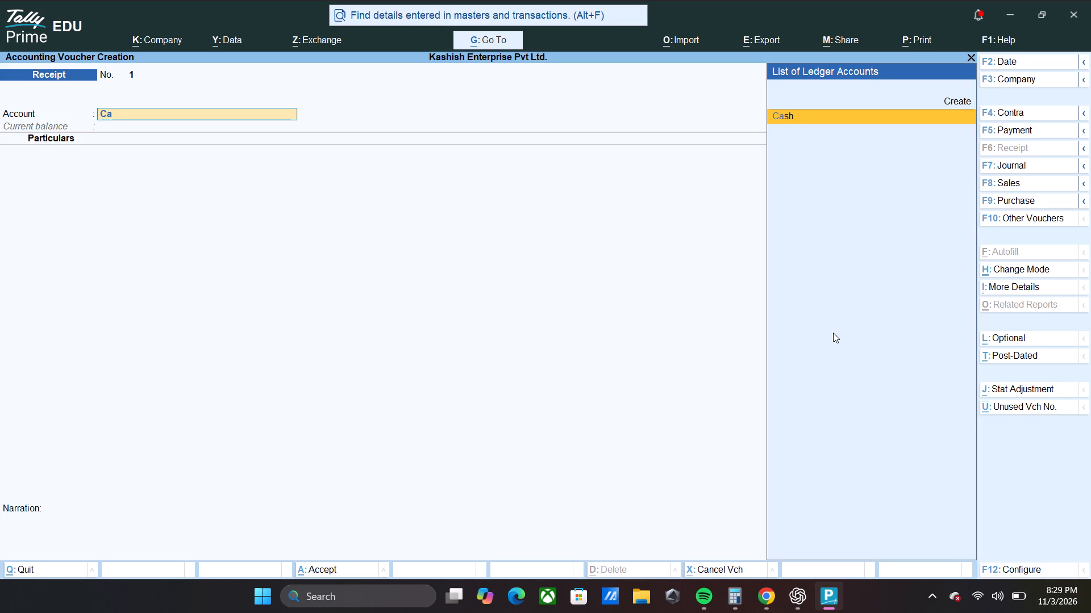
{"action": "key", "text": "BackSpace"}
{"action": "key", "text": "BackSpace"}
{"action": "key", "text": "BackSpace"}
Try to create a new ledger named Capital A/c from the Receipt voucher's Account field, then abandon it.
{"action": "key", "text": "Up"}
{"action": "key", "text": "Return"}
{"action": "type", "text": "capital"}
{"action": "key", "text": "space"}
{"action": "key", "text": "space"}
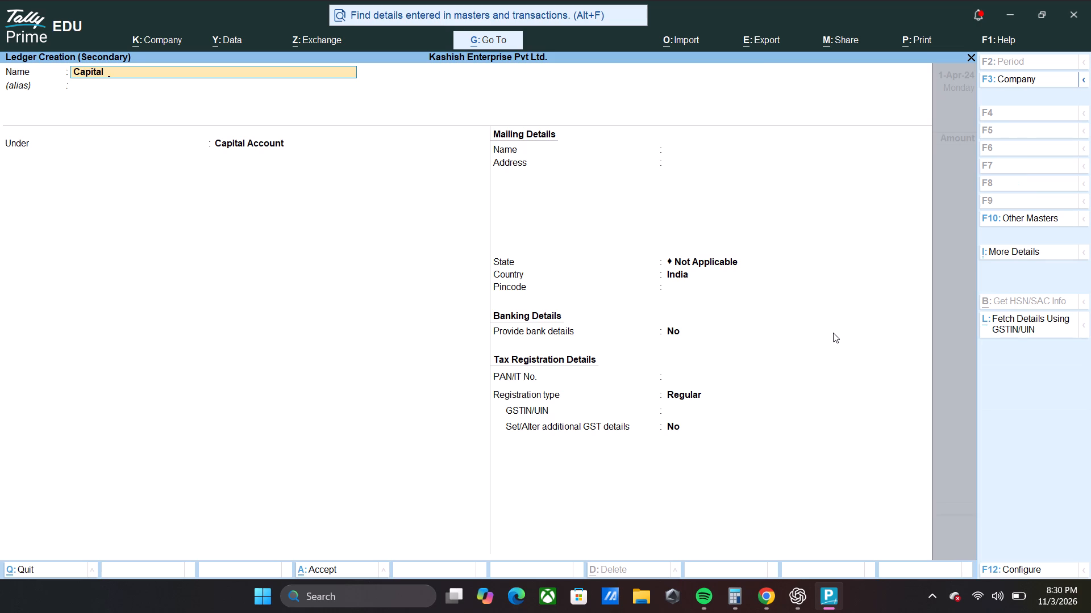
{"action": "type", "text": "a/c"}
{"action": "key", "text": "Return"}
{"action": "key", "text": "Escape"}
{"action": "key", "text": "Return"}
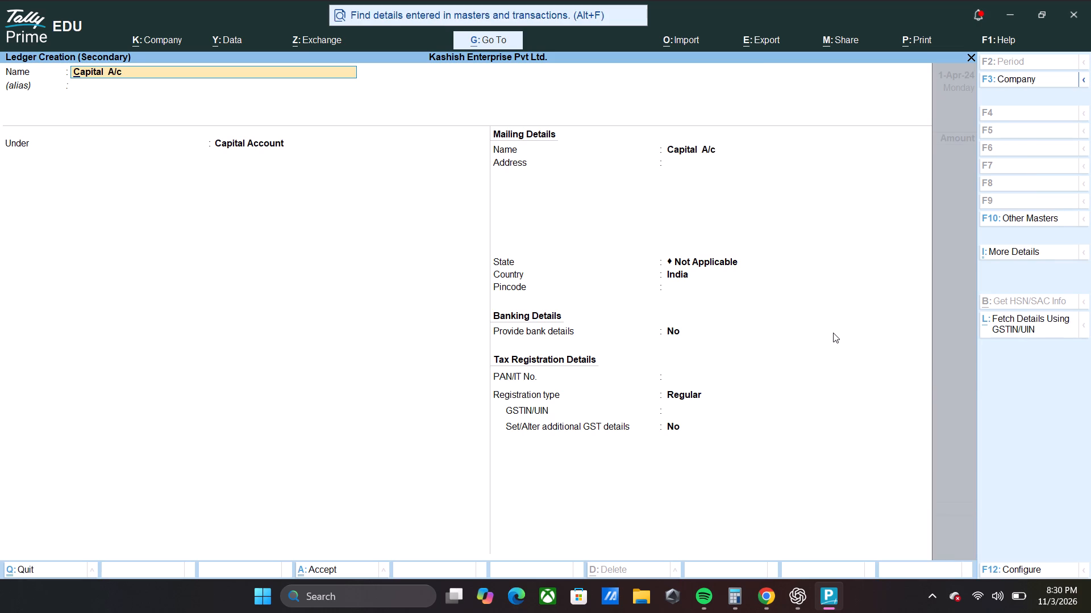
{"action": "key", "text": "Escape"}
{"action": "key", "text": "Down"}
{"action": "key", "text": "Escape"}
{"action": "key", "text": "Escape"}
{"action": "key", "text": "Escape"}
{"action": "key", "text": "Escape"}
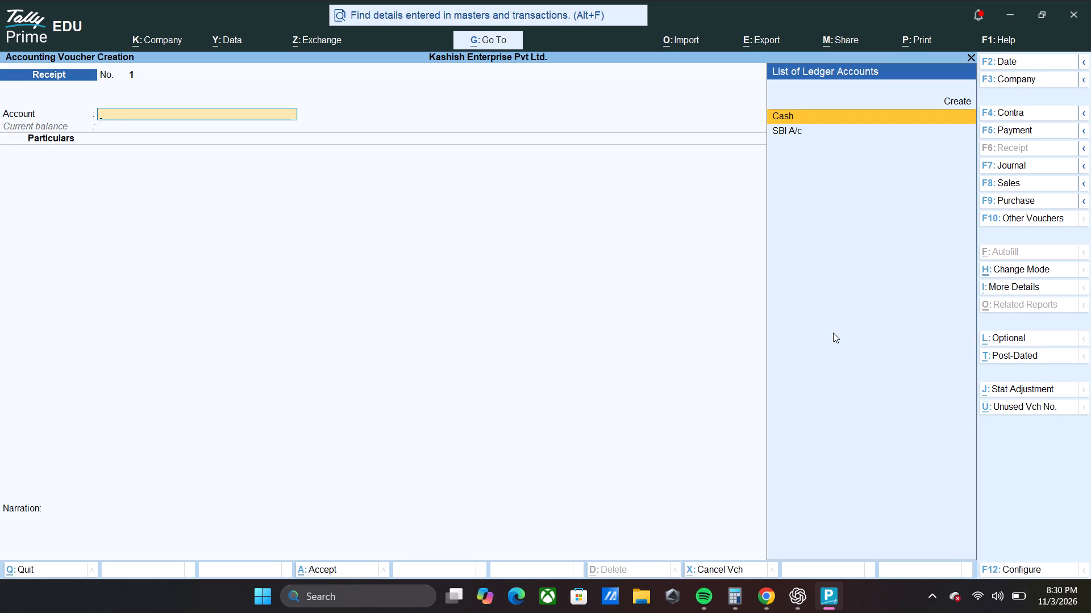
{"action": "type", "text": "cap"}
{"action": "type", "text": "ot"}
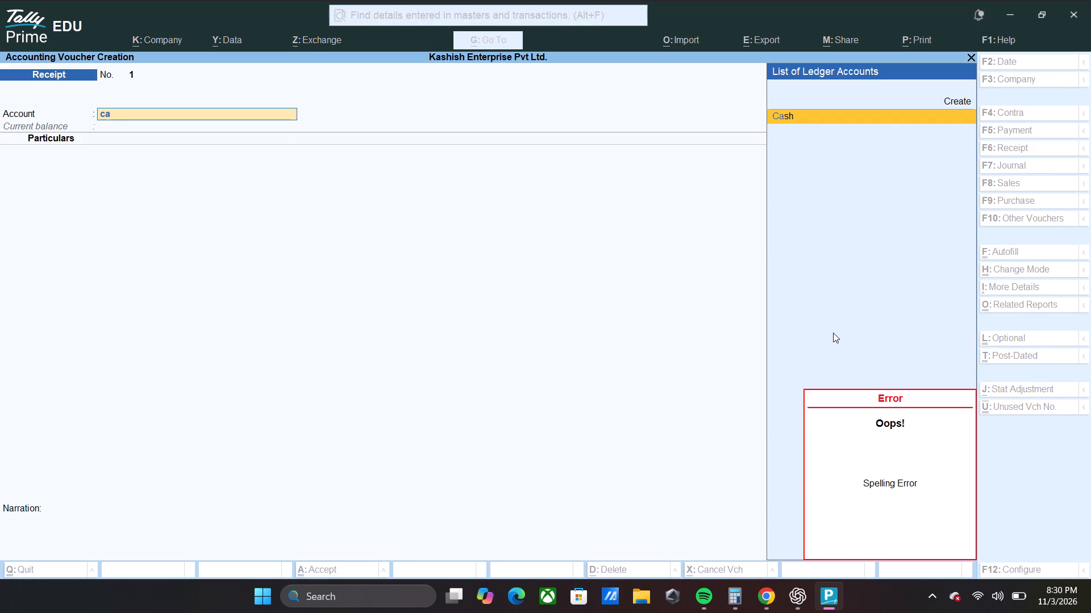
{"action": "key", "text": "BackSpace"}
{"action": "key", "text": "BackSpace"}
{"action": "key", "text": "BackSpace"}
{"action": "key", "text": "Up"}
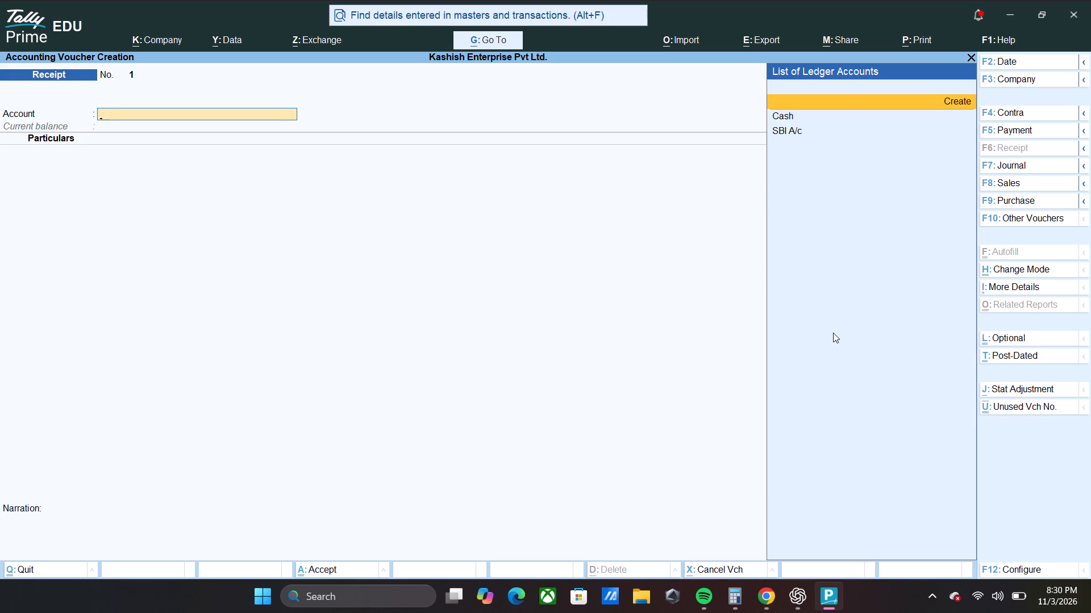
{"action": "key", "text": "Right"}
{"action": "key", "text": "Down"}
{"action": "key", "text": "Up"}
Quit the blank Receipt voucher and return to the Gateway of Tally.
{"action": "key", "text": "Escape"}
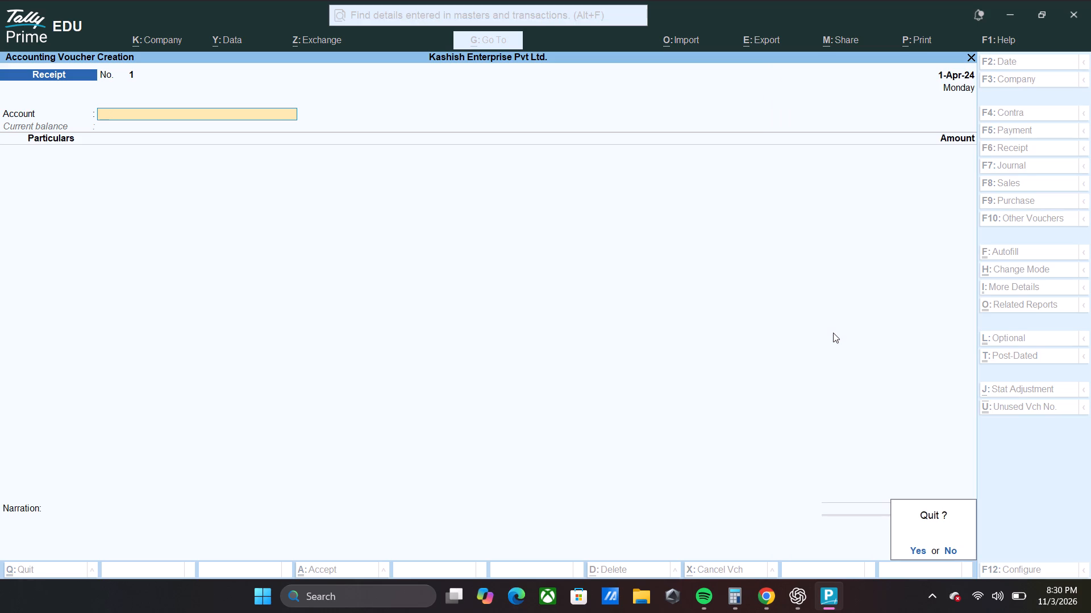
{"action": "key", "text": "F10"}
{"action": "key", "text": "F11"}
{"action": "key", "text": "F11"}
{"action": "key", "text": "F10"}
{"action": "key", "text": "Escape"}
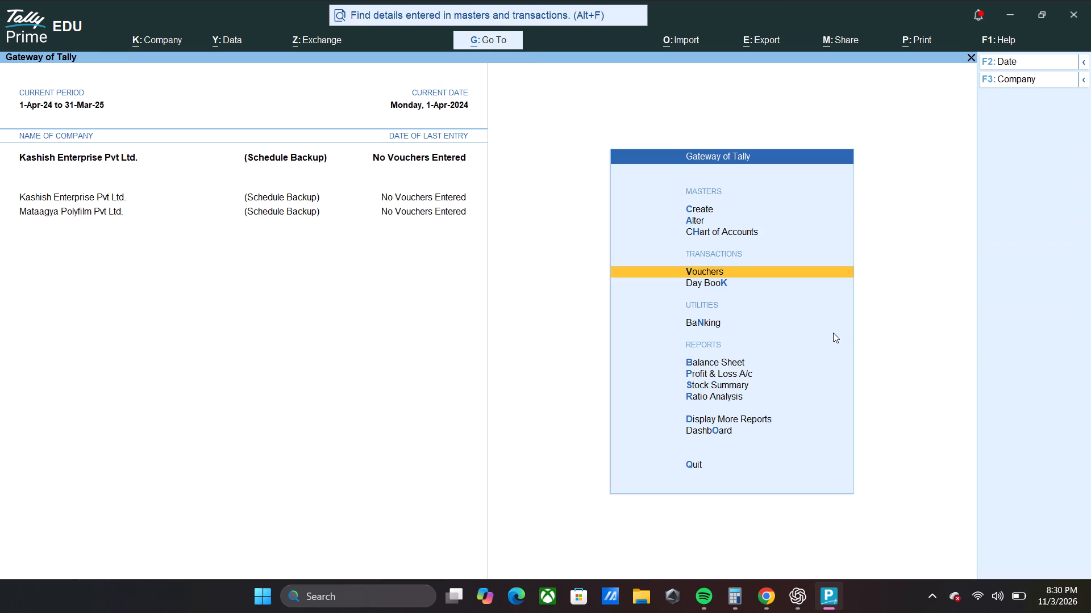
Open the existing Capital A/c ledger for alteration from the ledger masters.
{"action": "key", "text": "Down"}
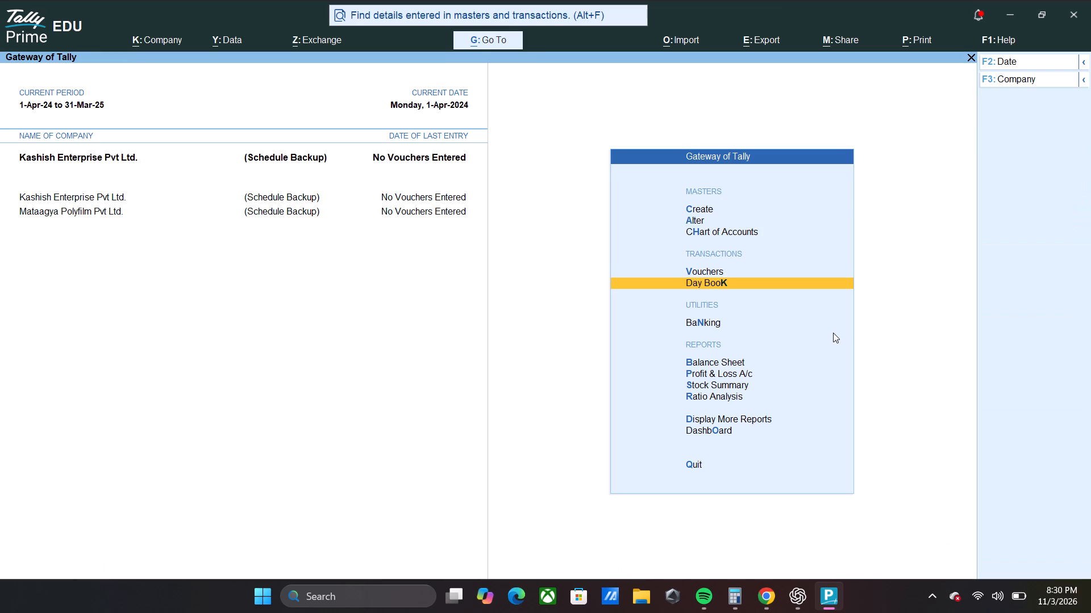
{"action": "key", "text": "Up"}
{"action": "key", "text": "Up"}
{"action": "key", "text": "Up"}
{"action": "key", "text": "Up"}
{"action": "key", "text": "Down"}
{"action": "key", "text": "Return"}
{"action": "key", "text": "Down"}
{"action": "key", "text": "Down"}
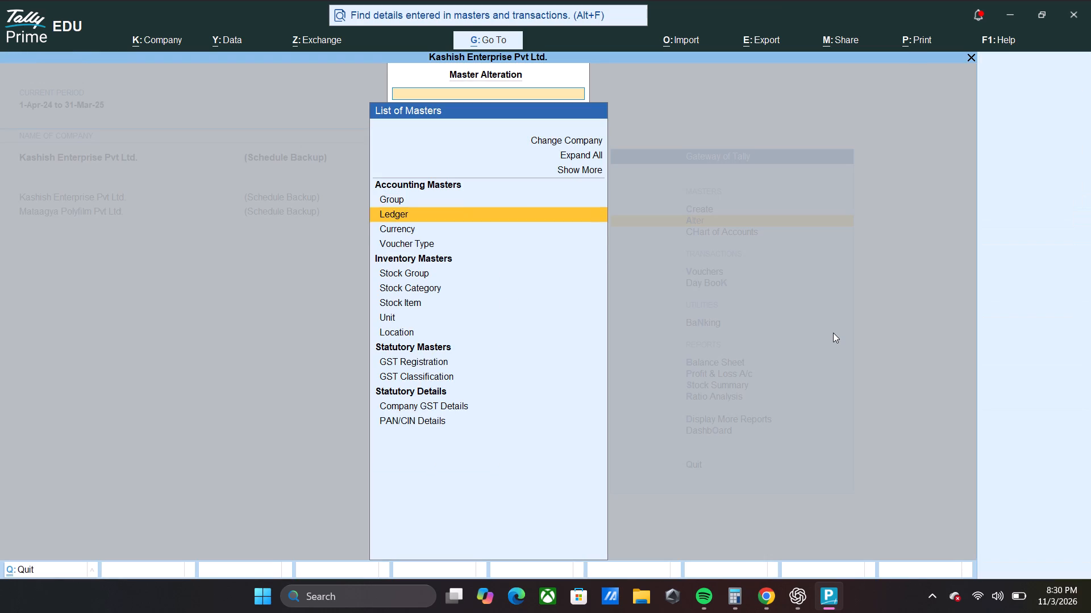
{"action": "key", "text": "Up"}
{"action": "key", "text": "Return"}
{"action": "key", "text": "Down"}
{"action": "key", "text": "Down"}
{"action": "key", "text": "Down"}
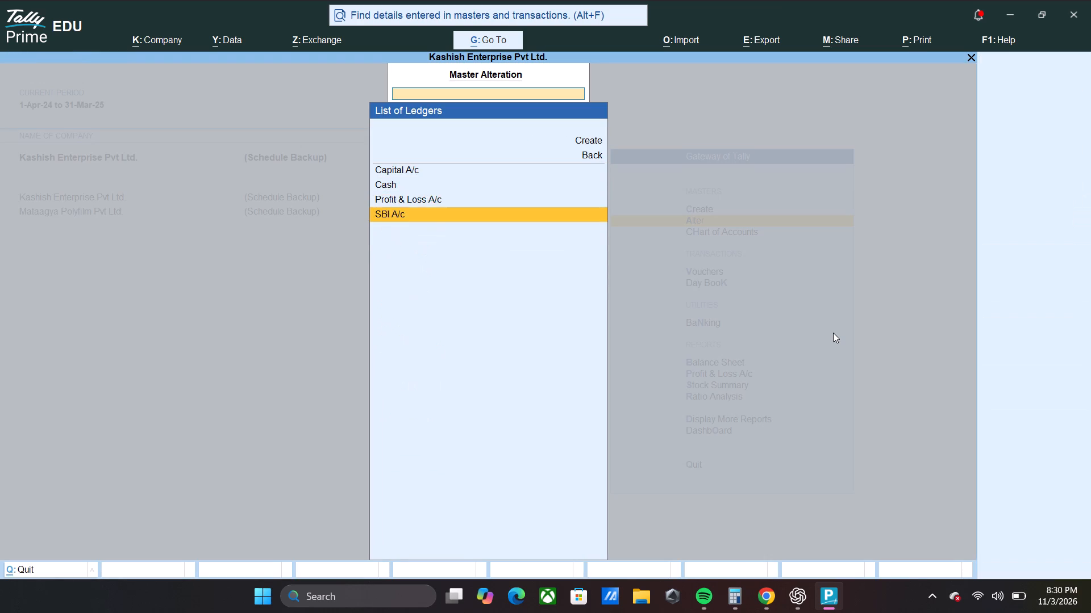
{"action": "key", "text": "Up"}
{"action": "key", "text": "Up"}
{"action": "key", "text": "Up"}
{"action": "key", "text": "Return"}
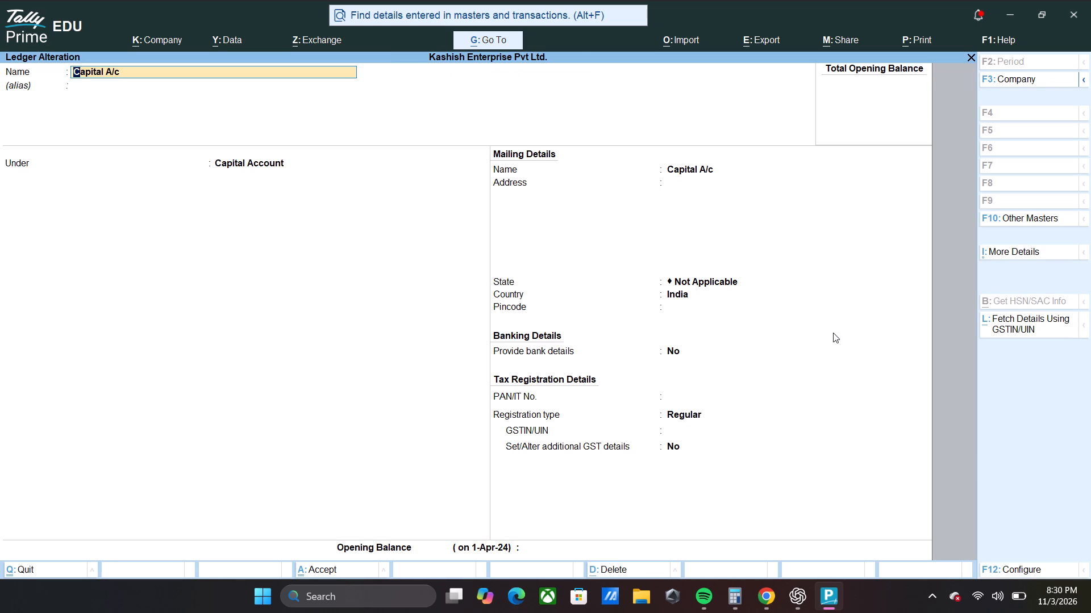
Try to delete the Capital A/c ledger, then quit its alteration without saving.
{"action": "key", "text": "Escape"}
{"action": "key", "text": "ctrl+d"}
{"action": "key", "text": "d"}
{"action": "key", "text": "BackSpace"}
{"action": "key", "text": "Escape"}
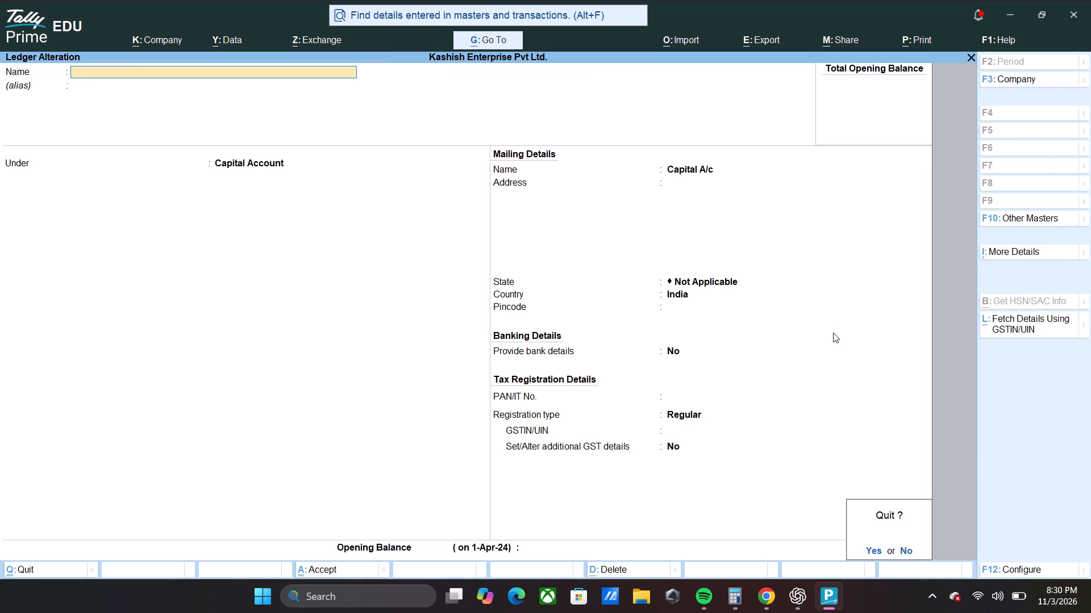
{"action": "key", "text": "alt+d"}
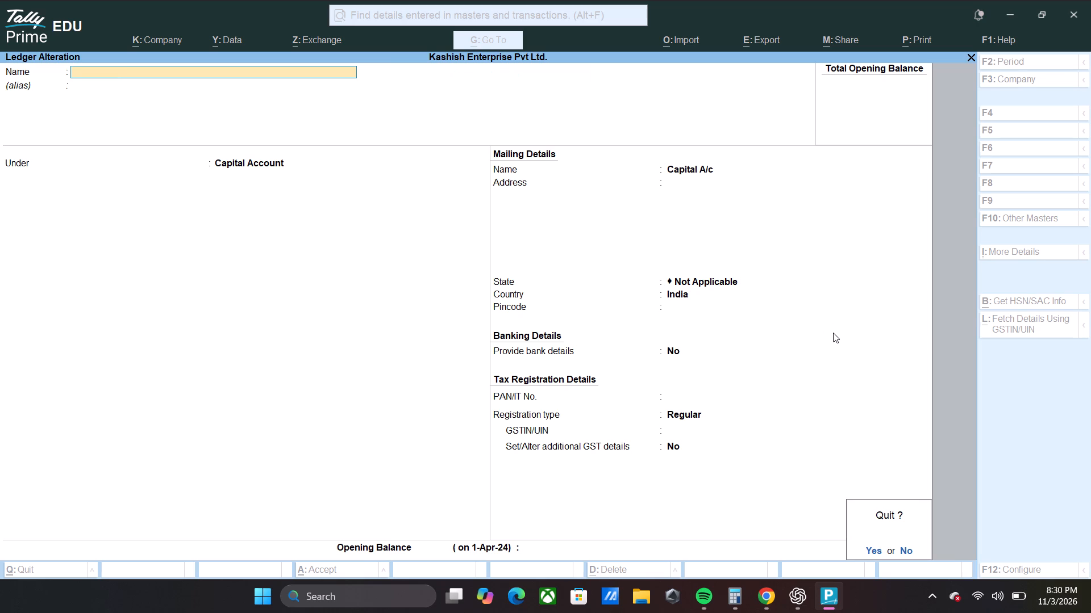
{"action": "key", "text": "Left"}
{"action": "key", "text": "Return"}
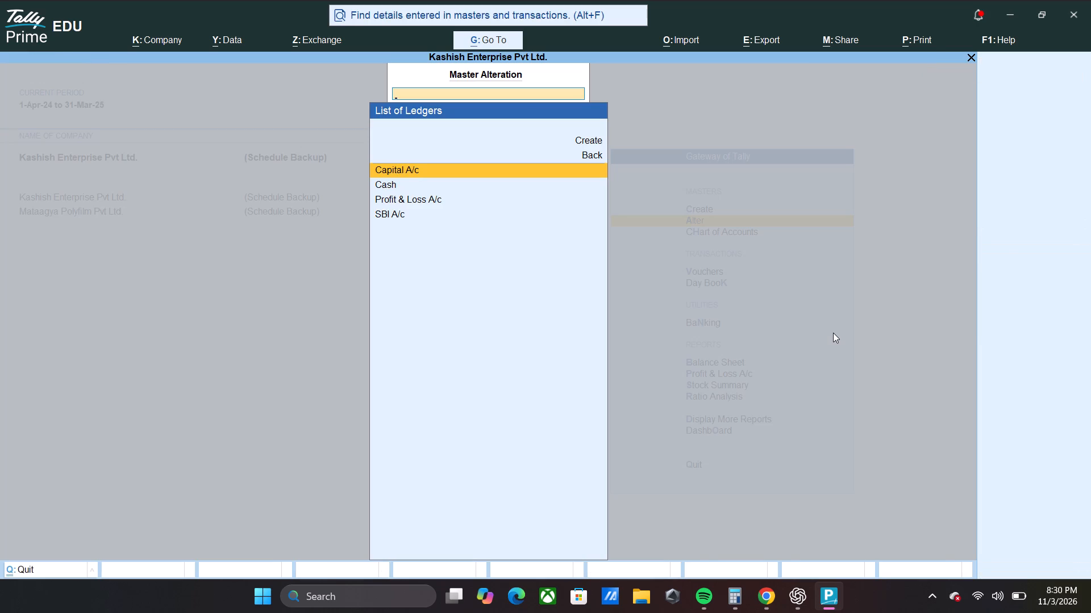
Delete the Capital A/c ledger from the ledger masters and return to the Gateway of Tally.
{"action": "key", "text": "Return"}
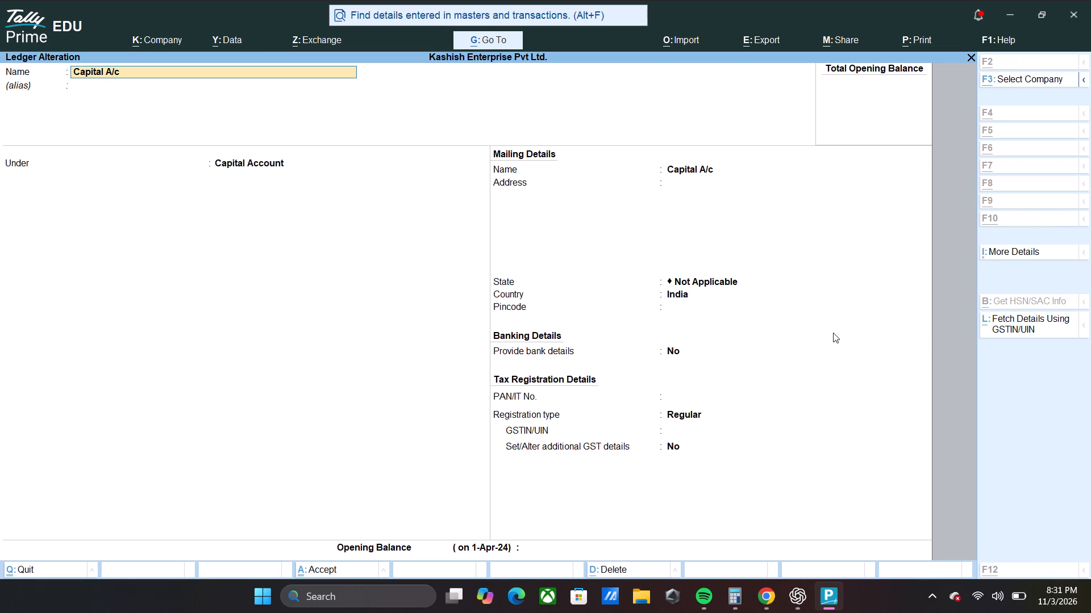
{"action": "key", "text": "alt+d"}
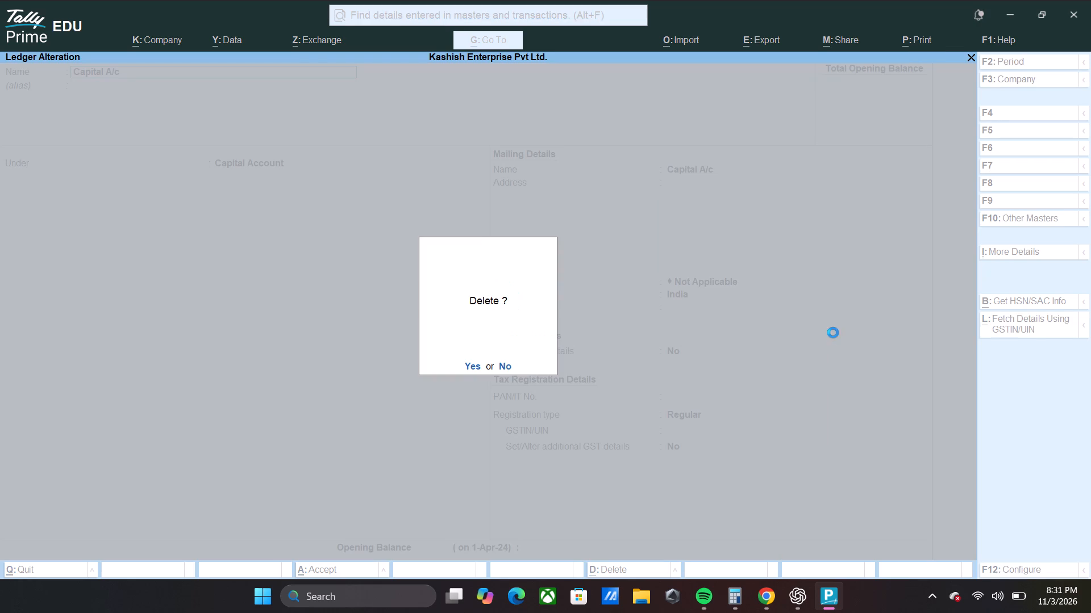
{"action": "key", "text": "Return"}
{"action": "key", "text": "Escape"}
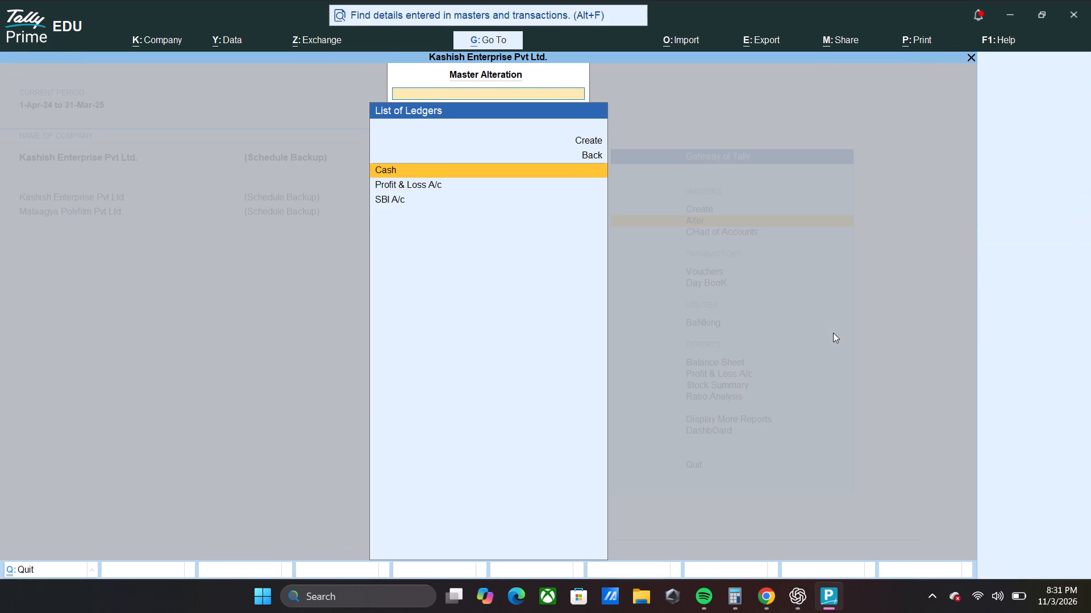
{"action": "key", "text": "Escape"}
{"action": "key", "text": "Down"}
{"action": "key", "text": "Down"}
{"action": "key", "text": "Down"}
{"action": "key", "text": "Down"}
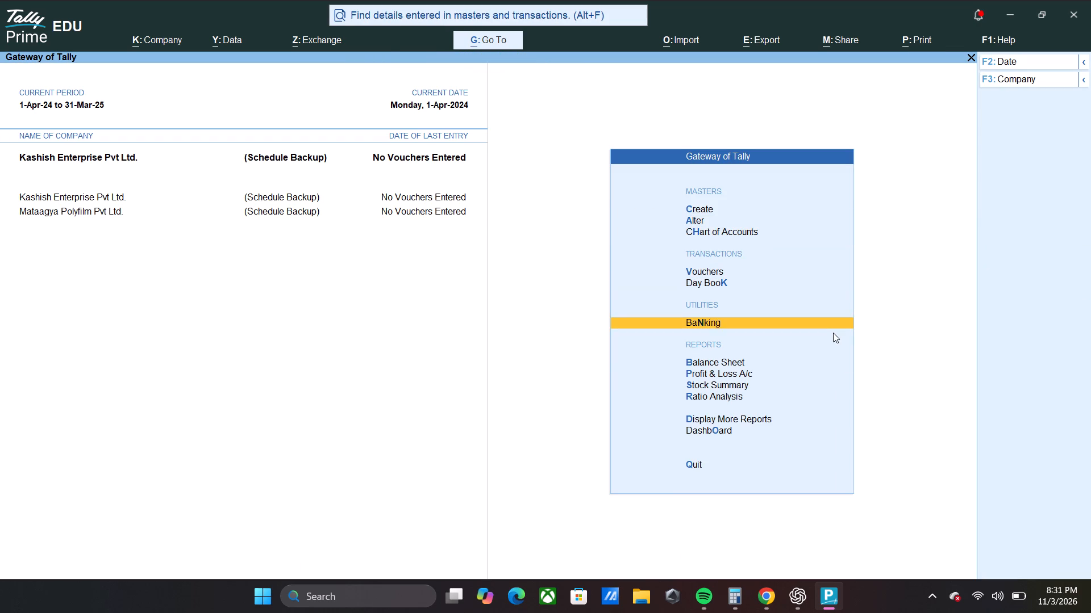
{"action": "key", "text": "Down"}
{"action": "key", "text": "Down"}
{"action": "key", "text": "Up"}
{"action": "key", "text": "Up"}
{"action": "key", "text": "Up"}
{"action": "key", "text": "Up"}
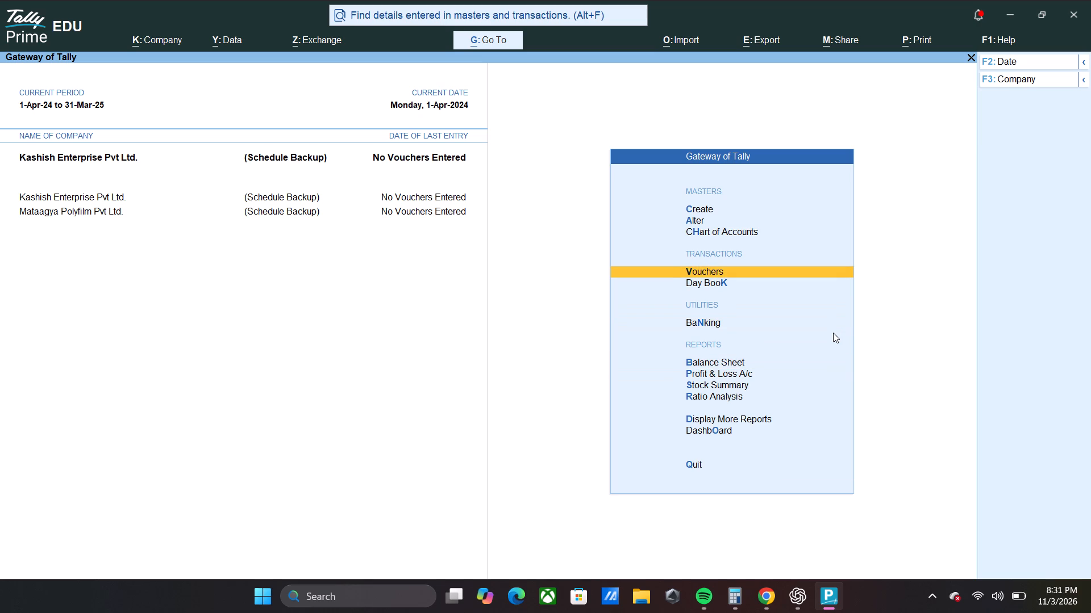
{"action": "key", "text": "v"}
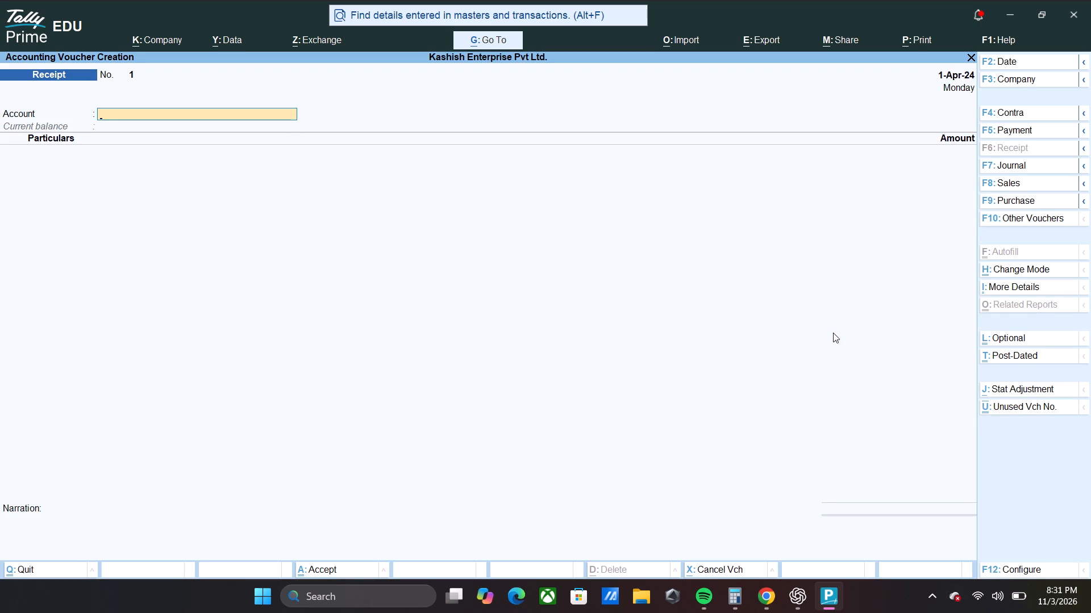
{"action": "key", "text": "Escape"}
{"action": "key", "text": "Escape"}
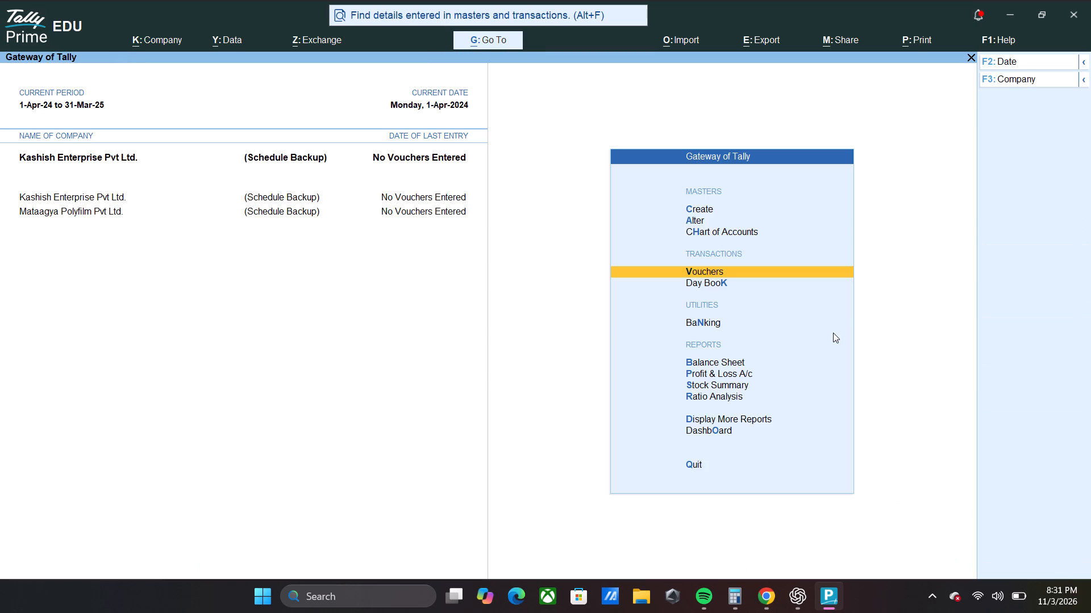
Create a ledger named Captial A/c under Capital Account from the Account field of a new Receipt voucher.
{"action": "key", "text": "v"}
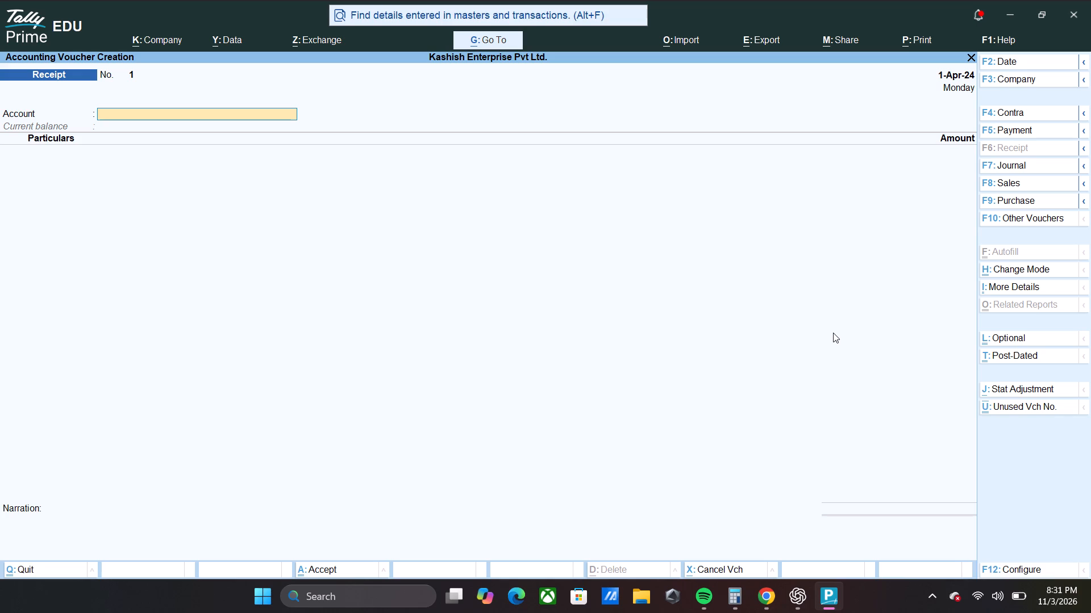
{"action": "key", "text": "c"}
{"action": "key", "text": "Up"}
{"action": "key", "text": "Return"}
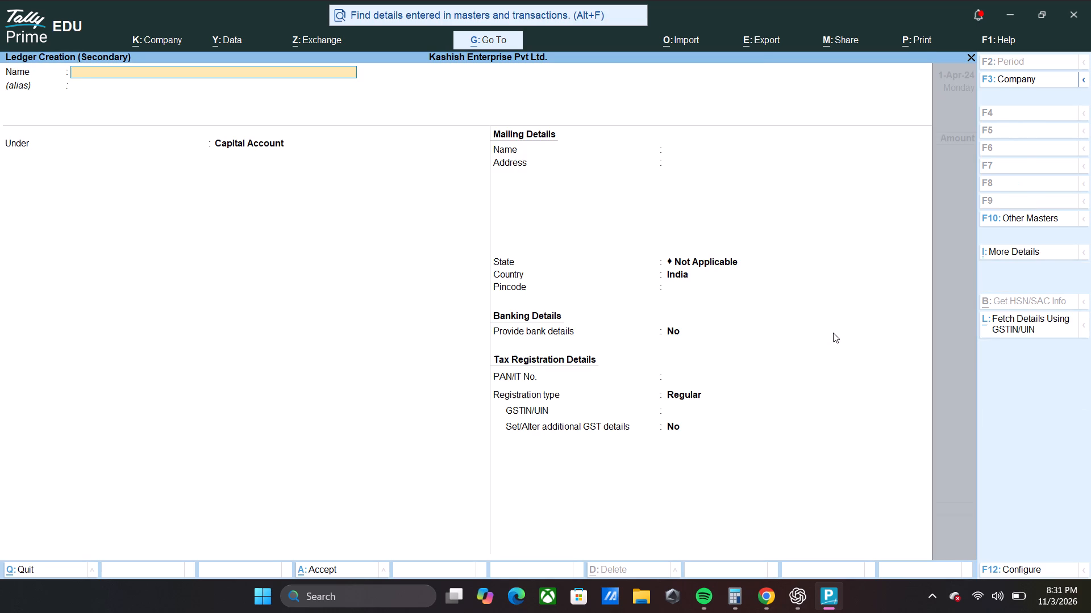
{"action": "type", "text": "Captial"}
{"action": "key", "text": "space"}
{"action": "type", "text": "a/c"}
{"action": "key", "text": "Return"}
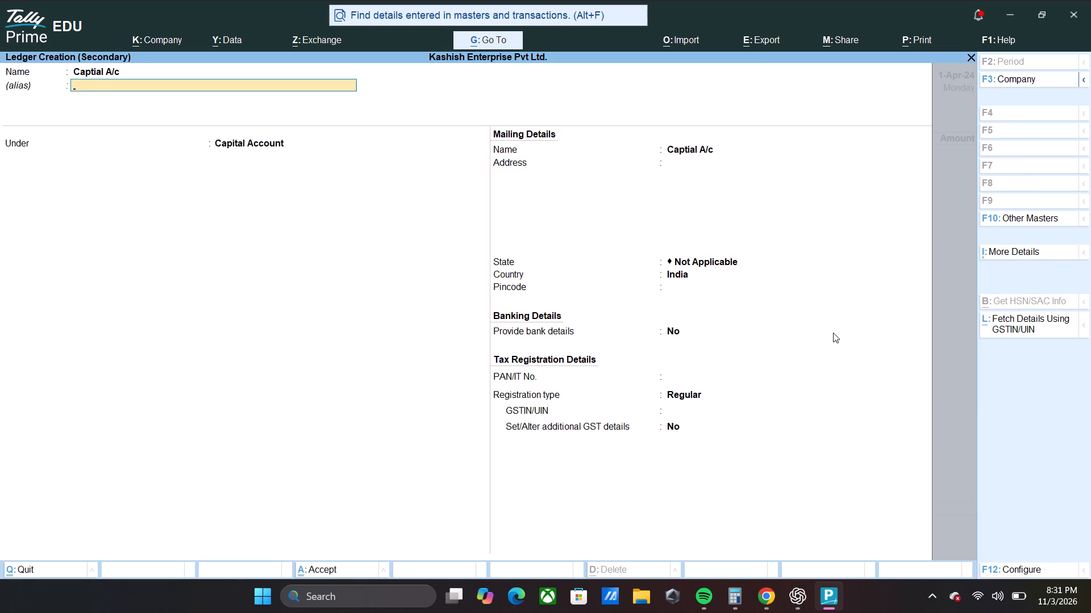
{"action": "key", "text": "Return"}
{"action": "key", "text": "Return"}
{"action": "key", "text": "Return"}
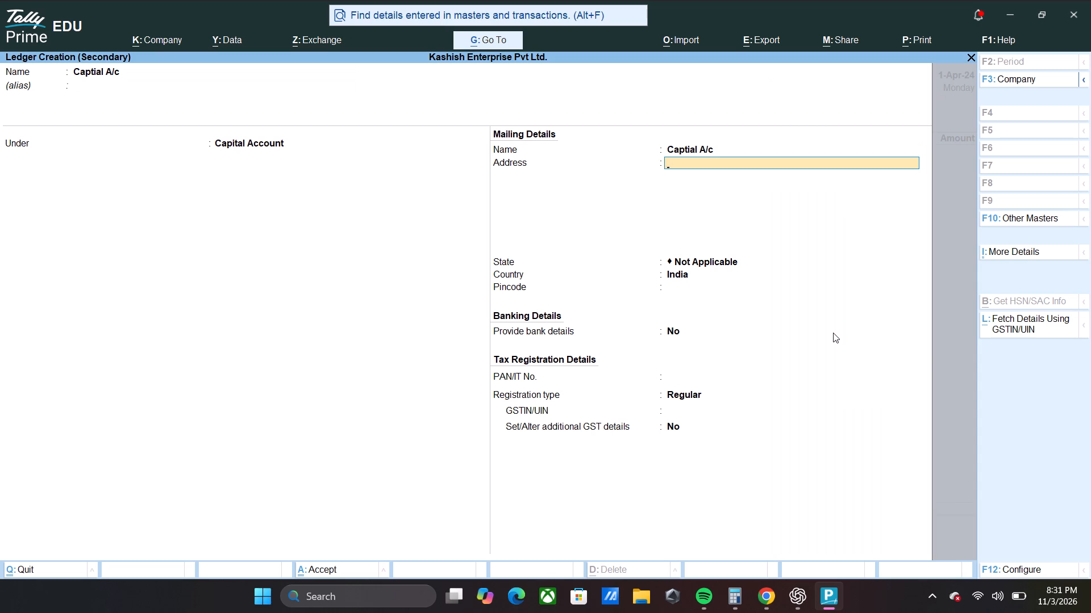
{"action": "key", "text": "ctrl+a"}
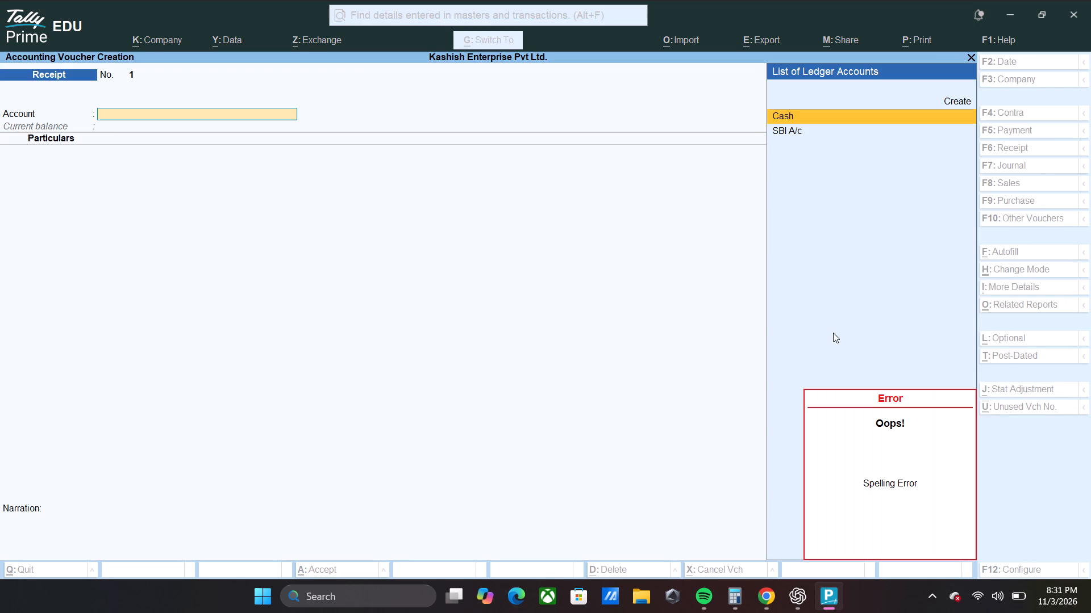
Create a ledger named Capital A/c under Capital Account from the Receipt voucher, with State Not Applicable, Country India and registration type Regular.
{"action": "key", "text": "Return"}
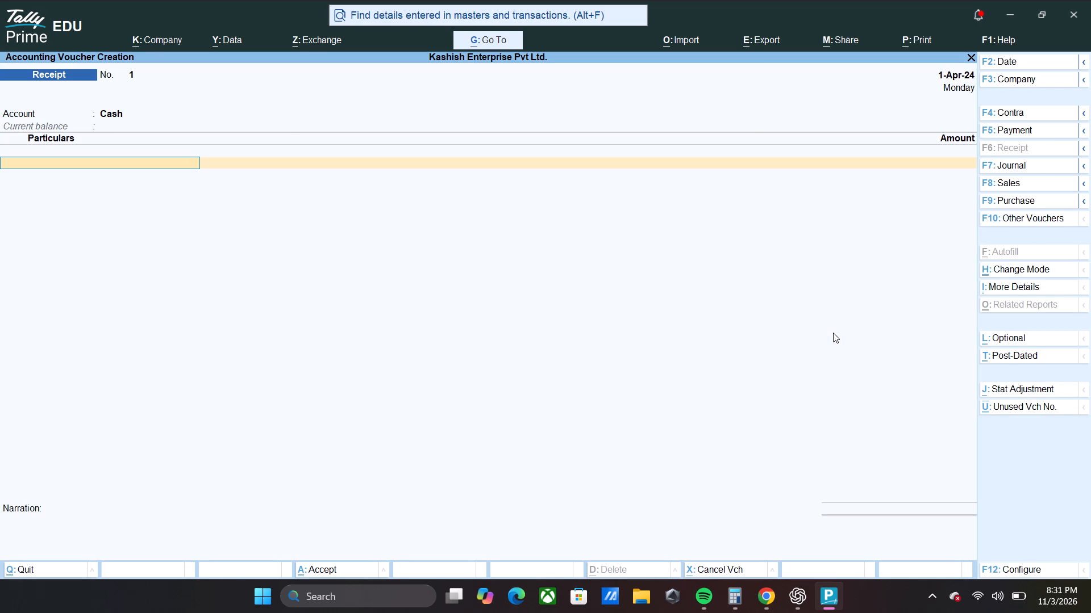
{"action": "key", "text": "Up"}
{"action": "key", "text": "Up"}
{"action": "key", "text": "Return"}
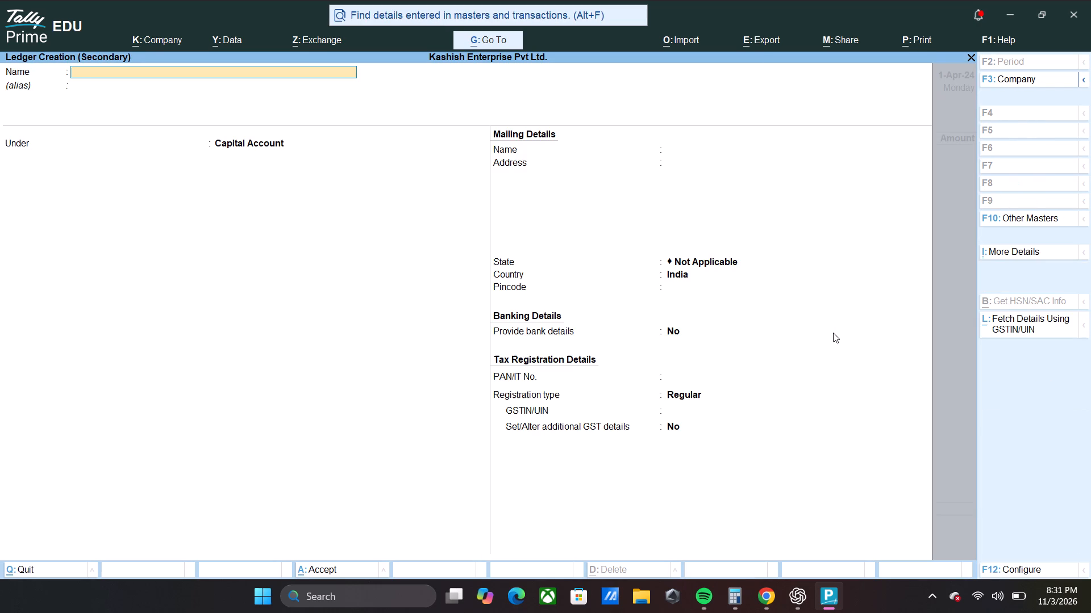
{"action": "type", "text": "capital a/c"}
{"action": "key", "text": "Return"}
{"action": "key", "text": "Return"}
{"action": "key", "text": "Return"}
{"action": "key", "text": "Return"}
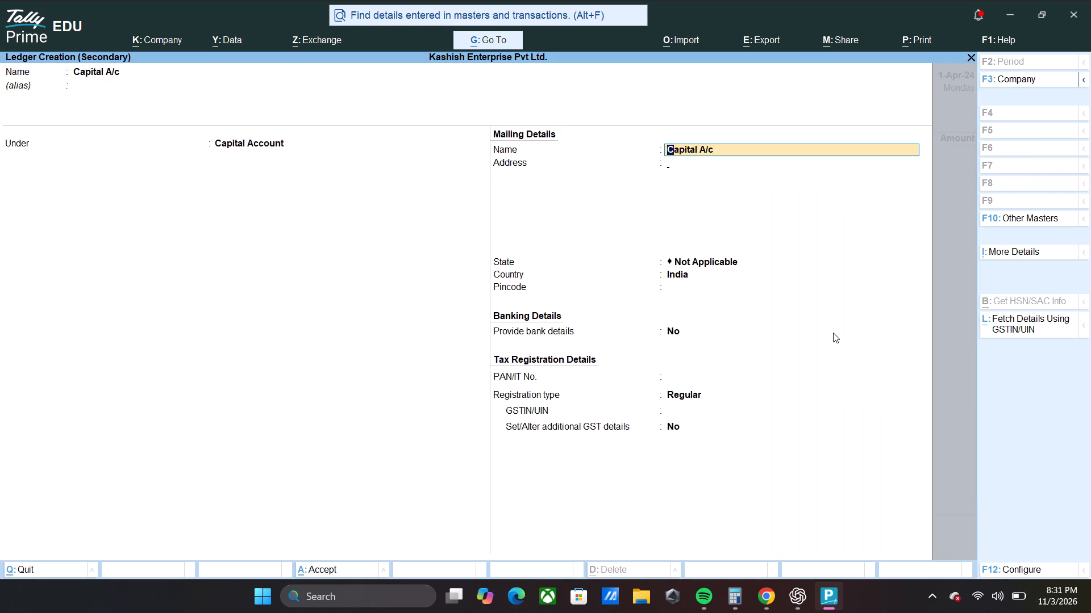
{"action": "key", "text": "Return"}
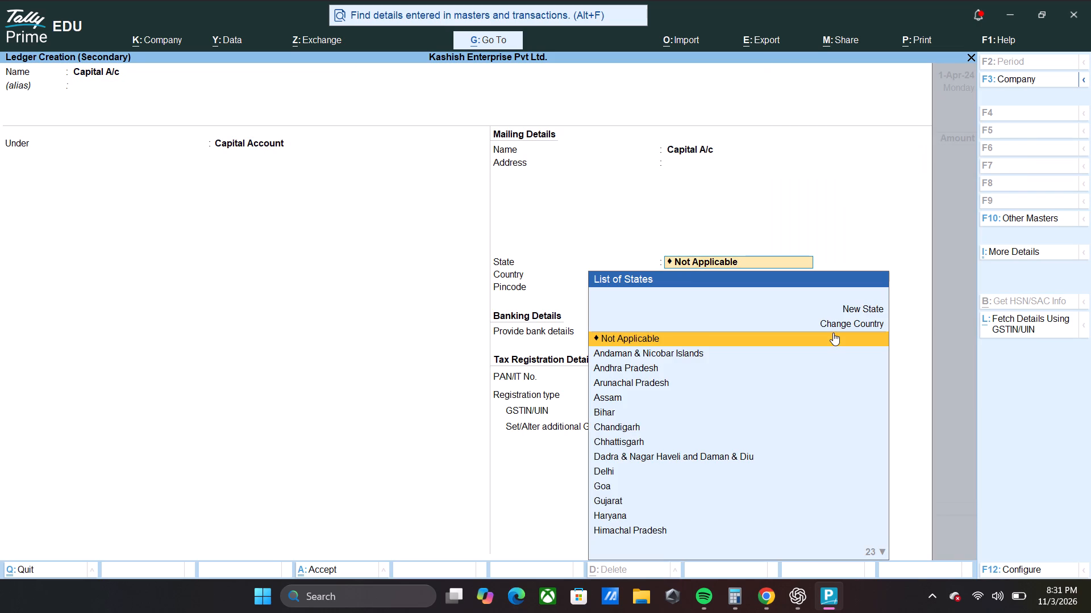
{"action": "key", "text": "a"}
{"action": "key", "text": "BackSpace"}
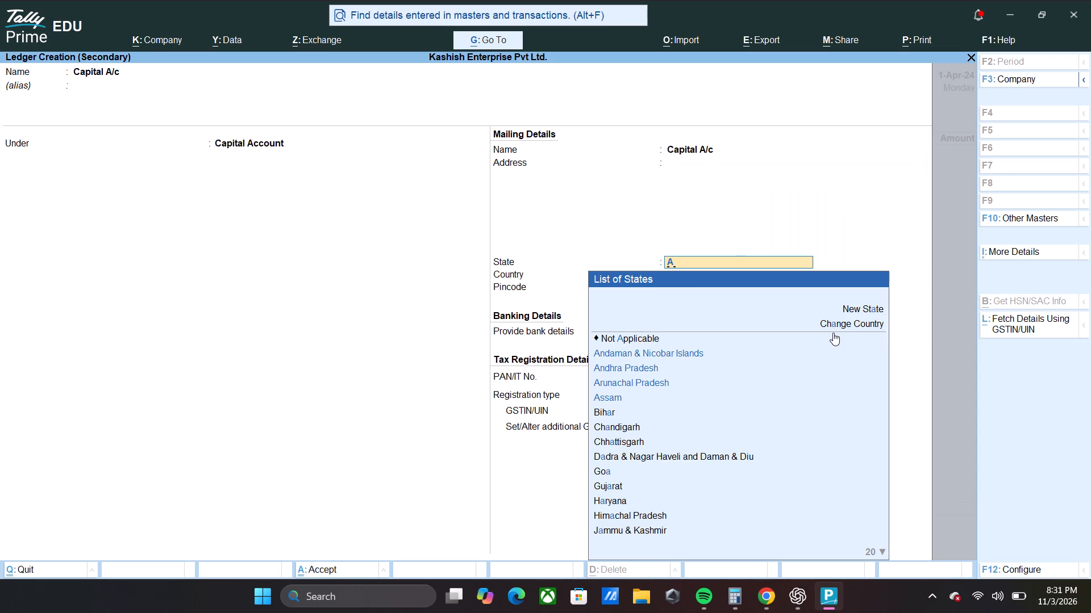
{"action": "key", "text": "Return"}
{"action": "key", "text": "Return"}
{"action": "key", "text": "Return"}
{"action": "key", "text": "Return"}
{"action": "key", "text": "Return"}
{"action": "key", "text": "Return"}
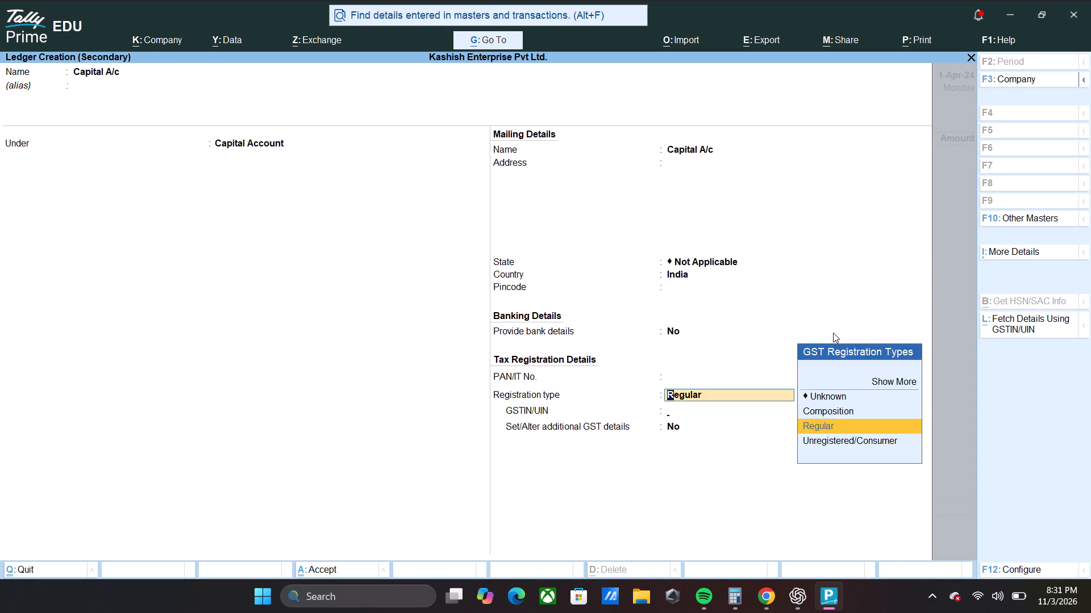
{"action": "key", "text": "Return"}
{"action": "key", "text": "Return"}
{"action": "key", "text": "Return"}
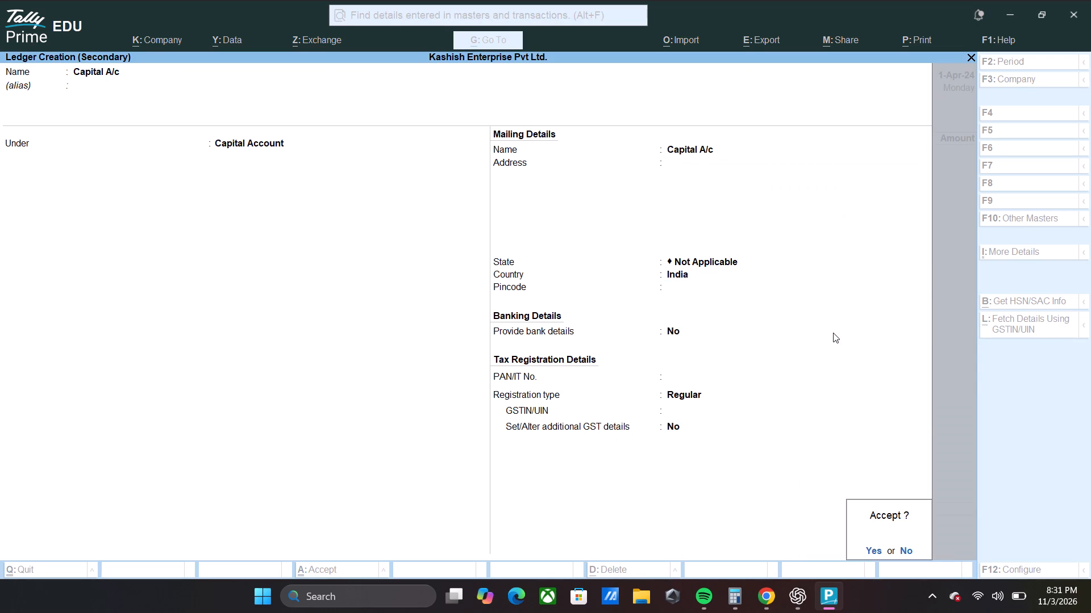
{"action": "key", "text": "Return"}
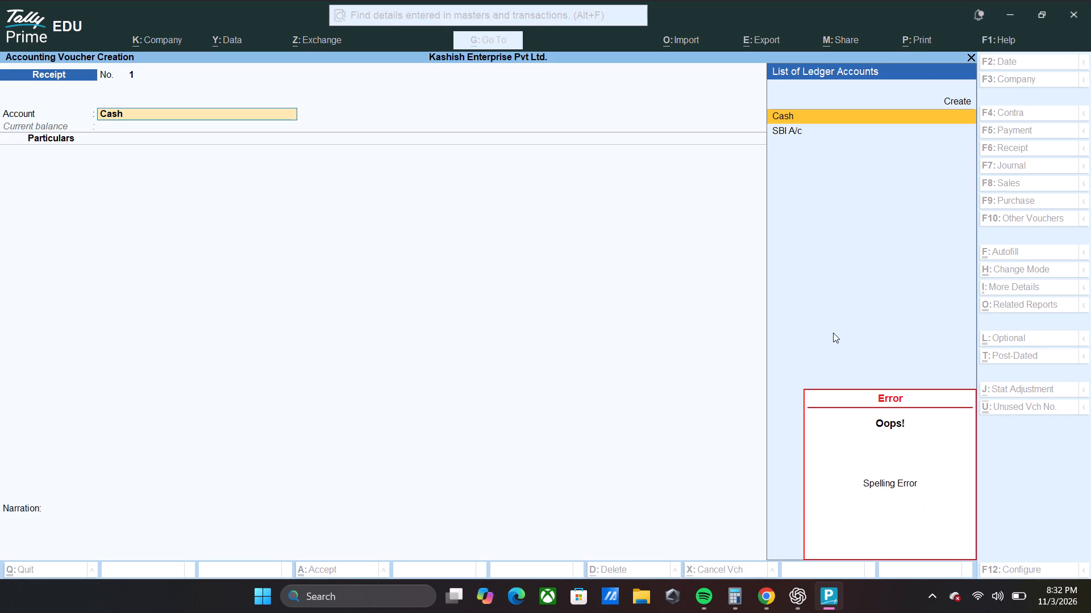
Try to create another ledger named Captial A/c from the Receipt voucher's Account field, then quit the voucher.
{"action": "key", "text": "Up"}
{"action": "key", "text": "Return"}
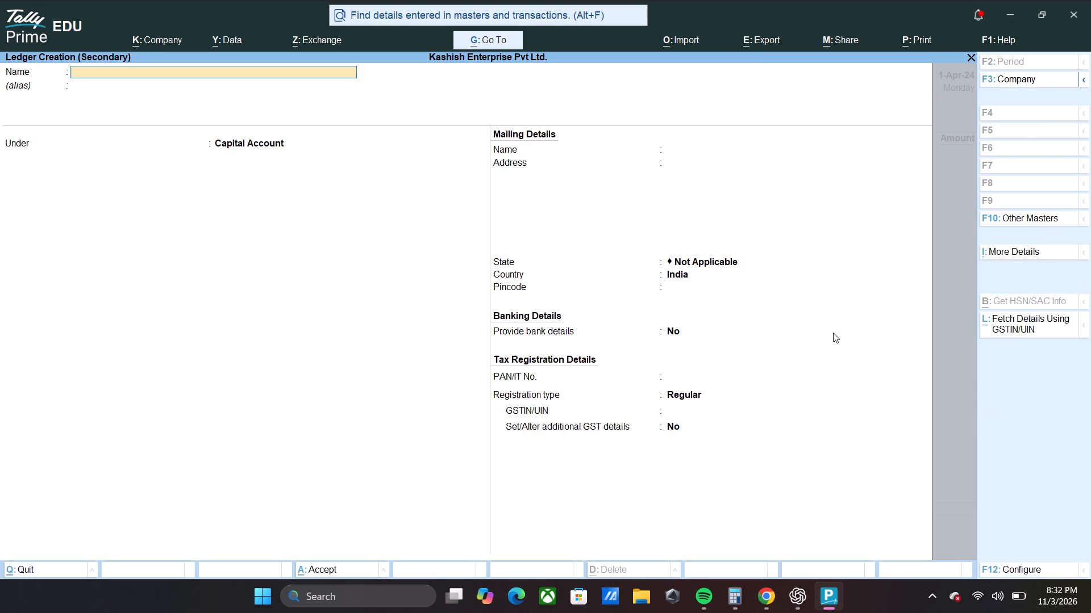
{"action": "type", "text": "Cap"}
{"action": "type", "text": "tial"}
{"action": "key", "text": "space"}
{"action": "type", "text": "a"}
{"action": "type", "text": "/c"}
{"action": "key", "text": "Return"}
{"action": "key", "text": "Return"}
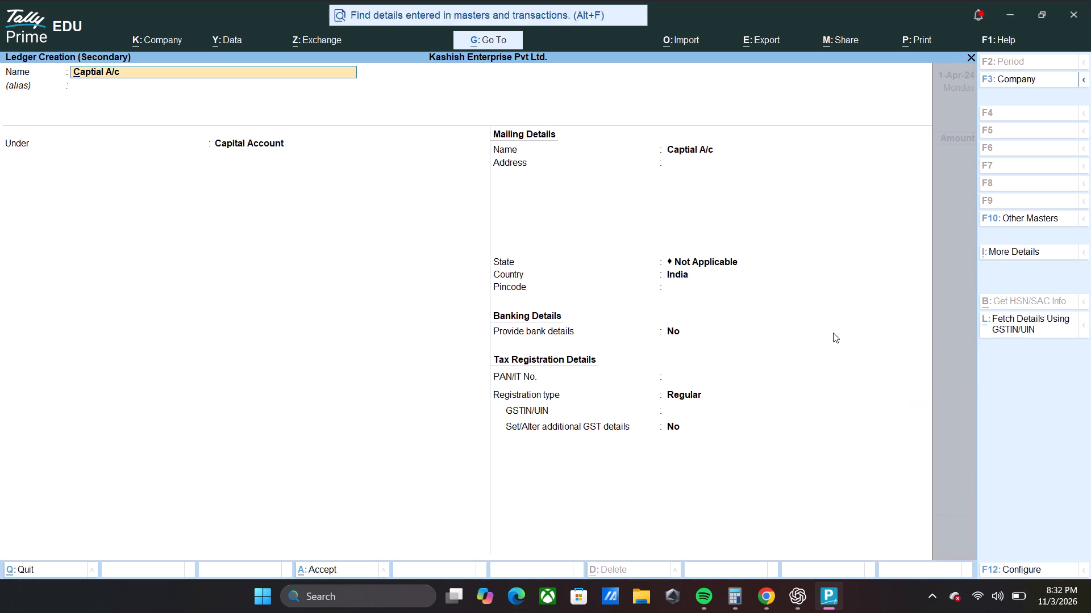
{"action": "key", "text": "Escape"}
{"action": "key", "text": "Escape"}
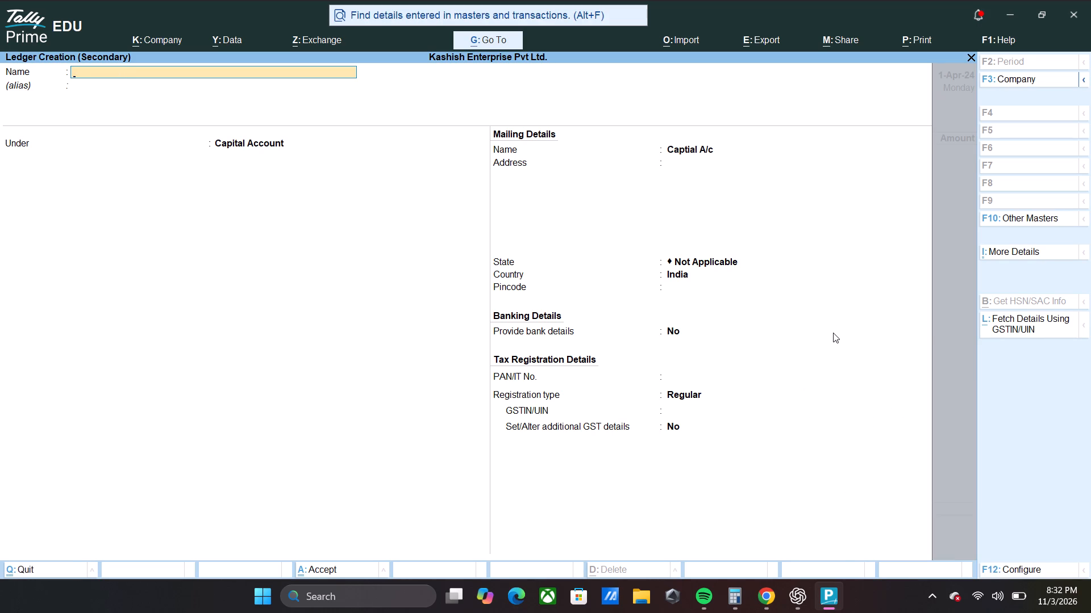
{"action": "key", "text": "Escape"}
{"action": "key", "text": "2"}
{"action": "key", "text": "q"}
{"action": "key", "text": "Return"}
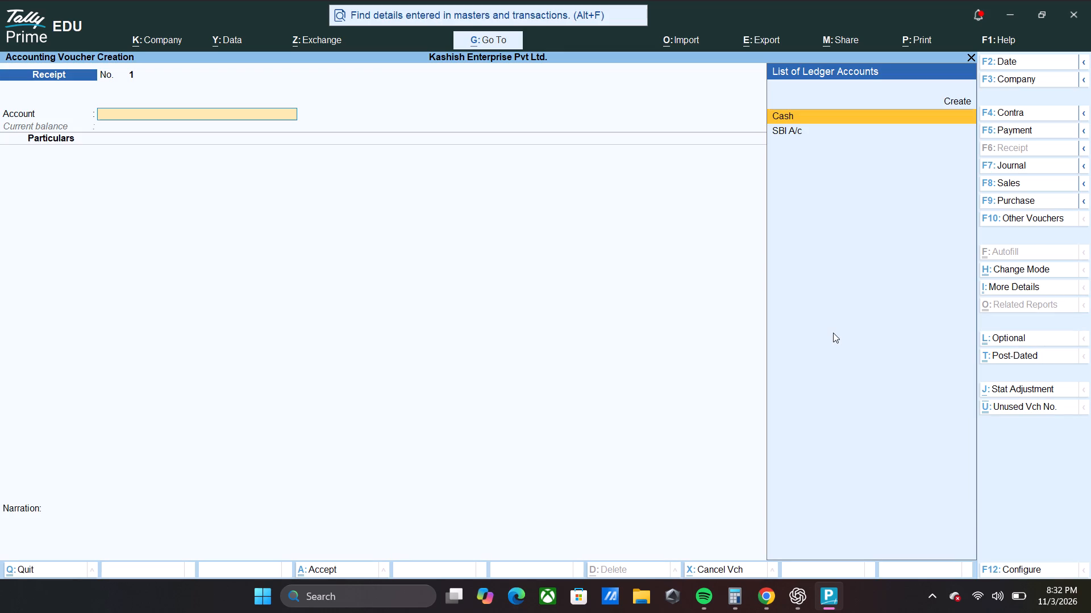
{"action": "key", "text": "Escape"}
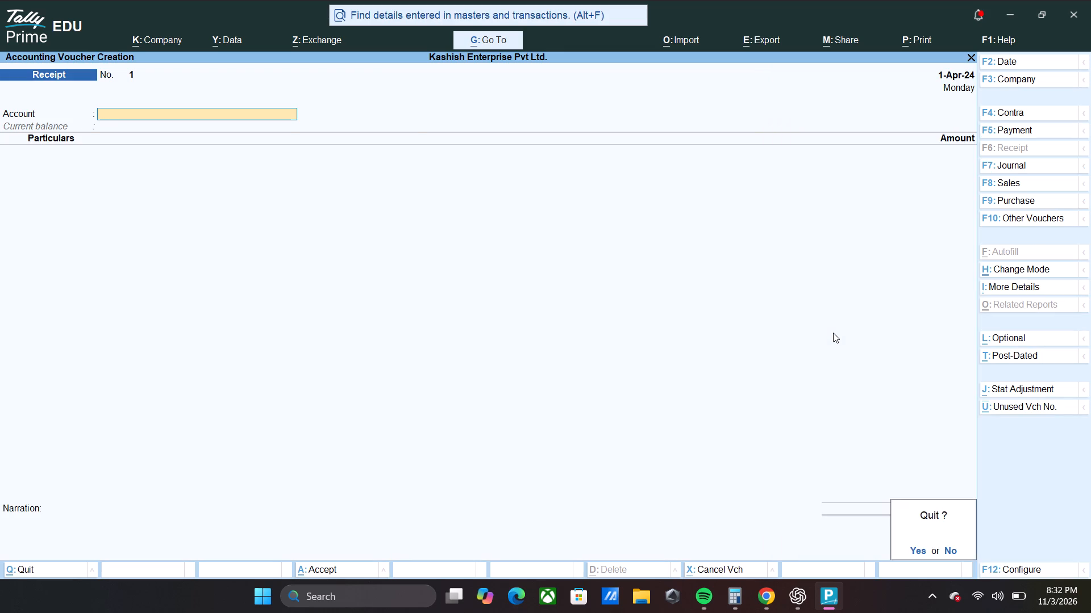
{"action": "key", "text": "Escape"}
Delete the misspelled Captial A/c ledger from the ledger masters.
{"action": "key", "text": "Up"}
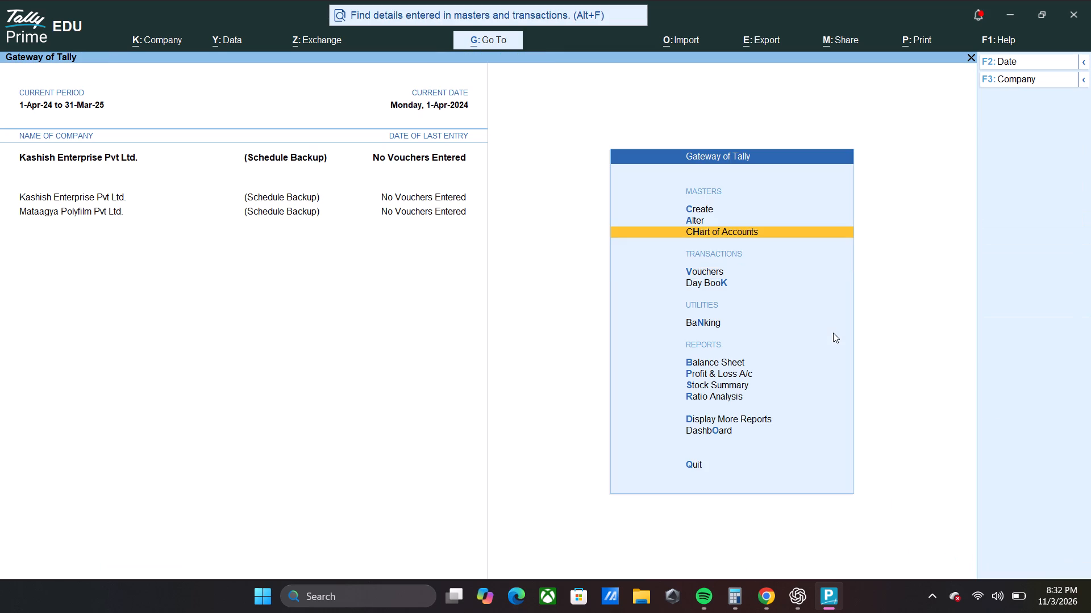
{"action": "key", "text": "a"}
{"action": "key", "text": "Down"}
{"action": "key", "text": "Return"}
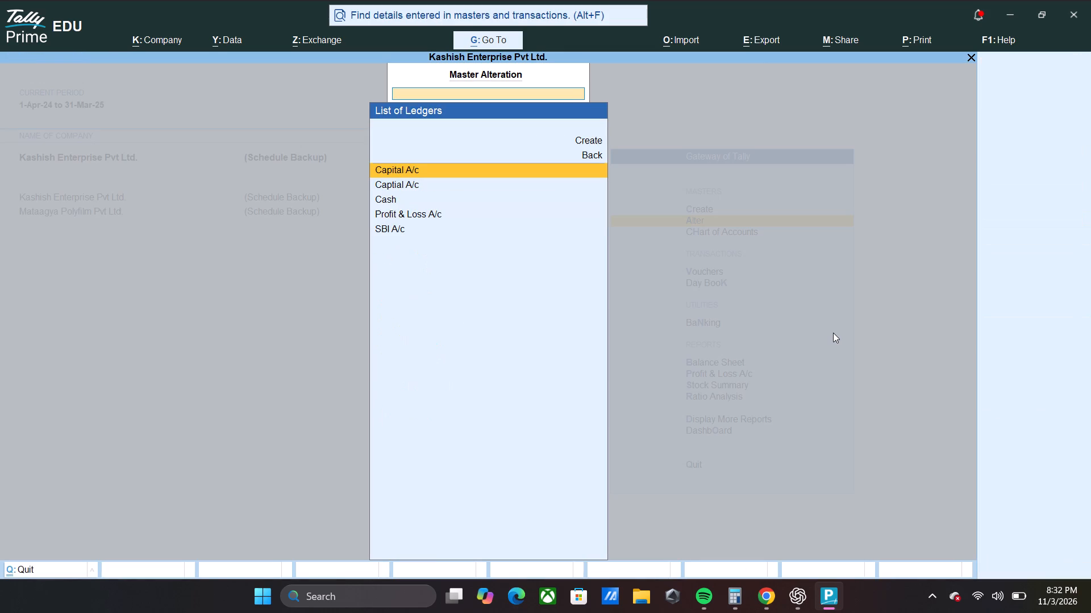
{"action": "key", "text": "Down"}
{"action": "key", "text": "Up"}
{"action": "key", "text": "Down"}
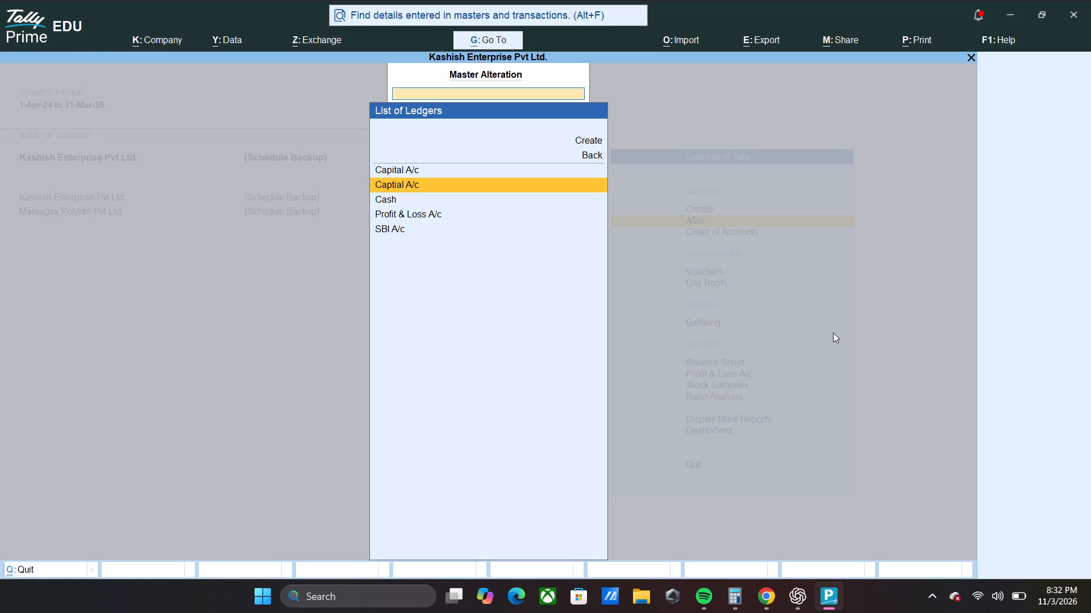
{"action": "key", "text": "Return"}
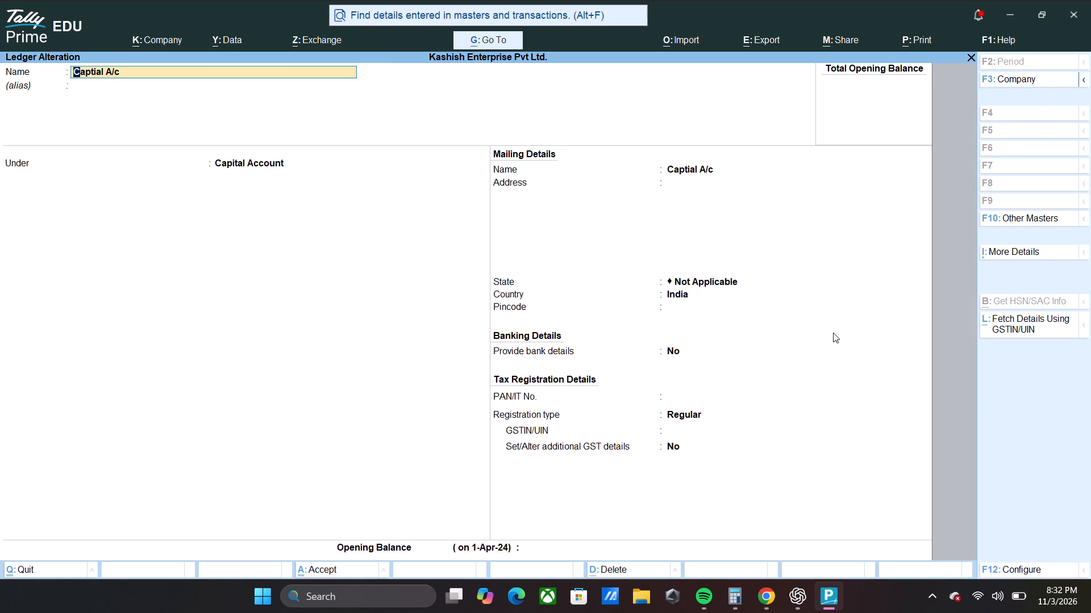
{"action": "key", "text": "alt+d"}
{"action": "key", "text": "Return"}
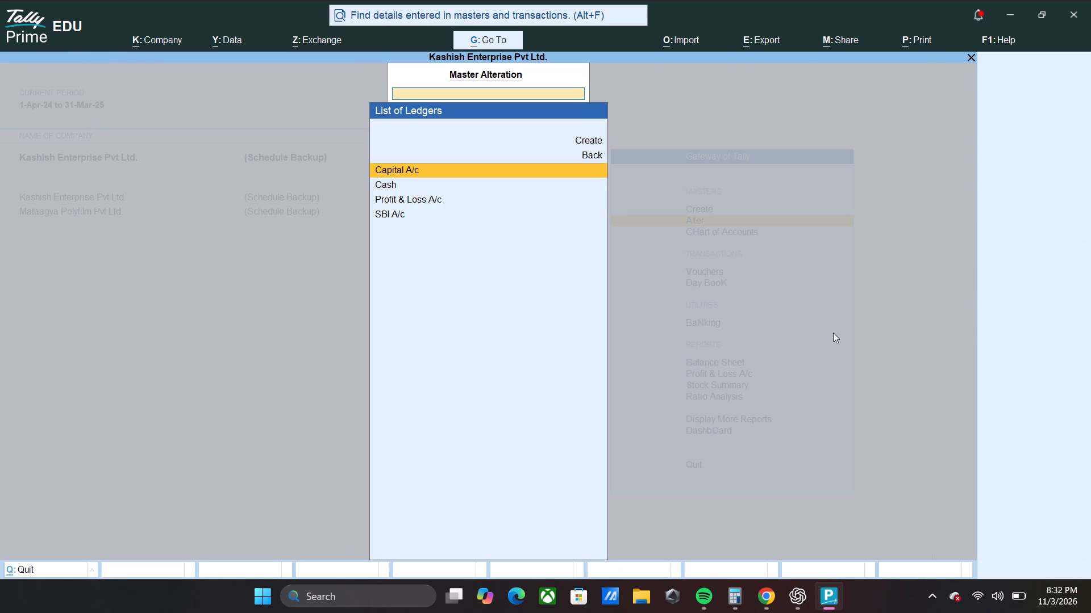
Delete the Capital A/c ledger from the ledger masters.
{"action": "key", "text": "alt+d"}
{"action": "key", "text": "alt+d"}
{"action": "key", "text": "Return"}
{"action": "key", "text": "alt+d"}
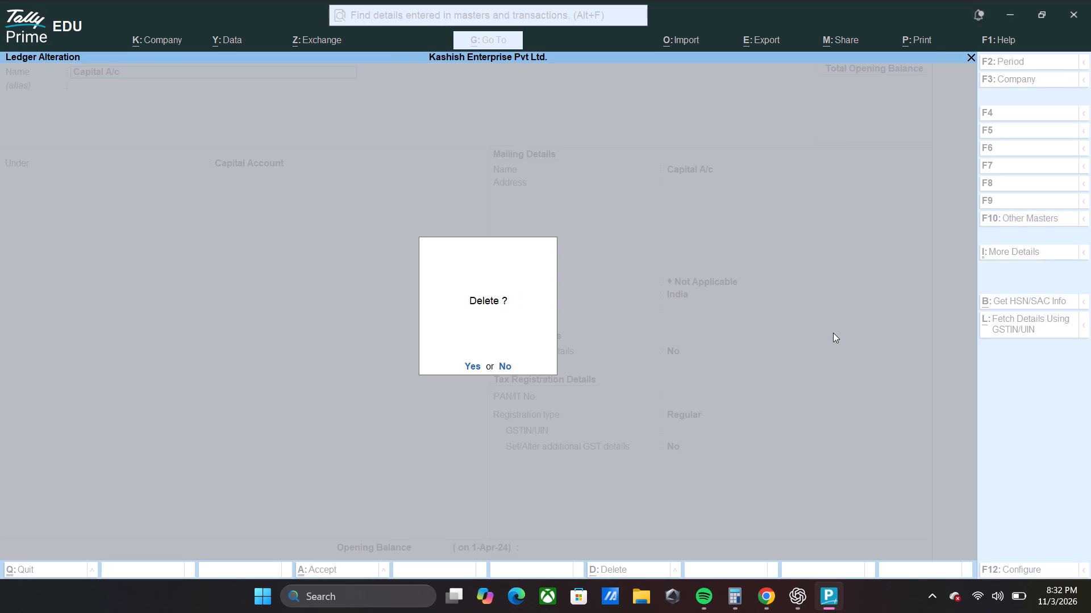
{"action": "key", "text": "Return"}
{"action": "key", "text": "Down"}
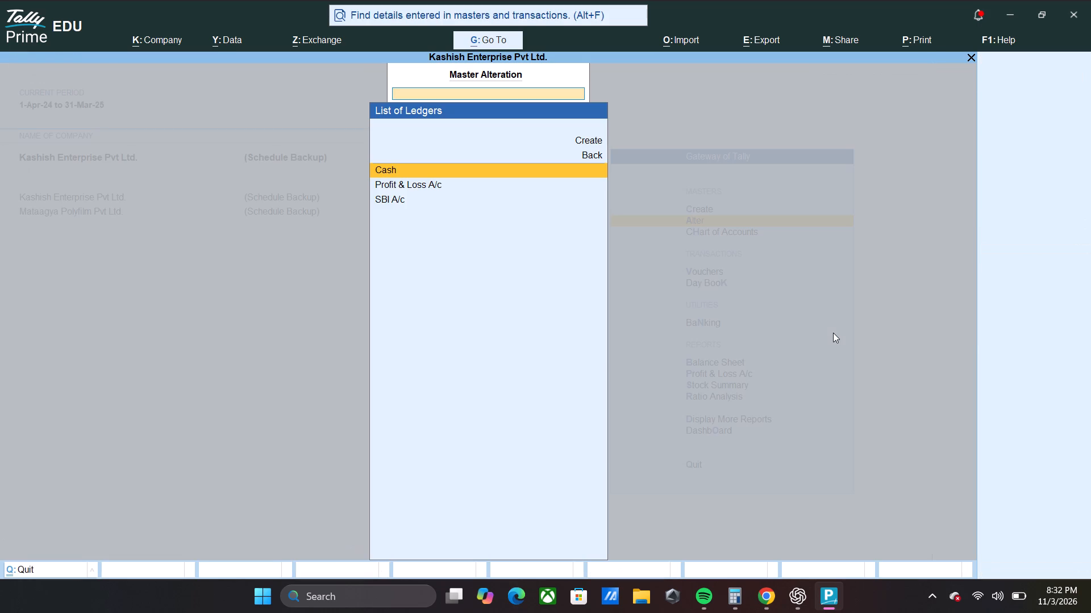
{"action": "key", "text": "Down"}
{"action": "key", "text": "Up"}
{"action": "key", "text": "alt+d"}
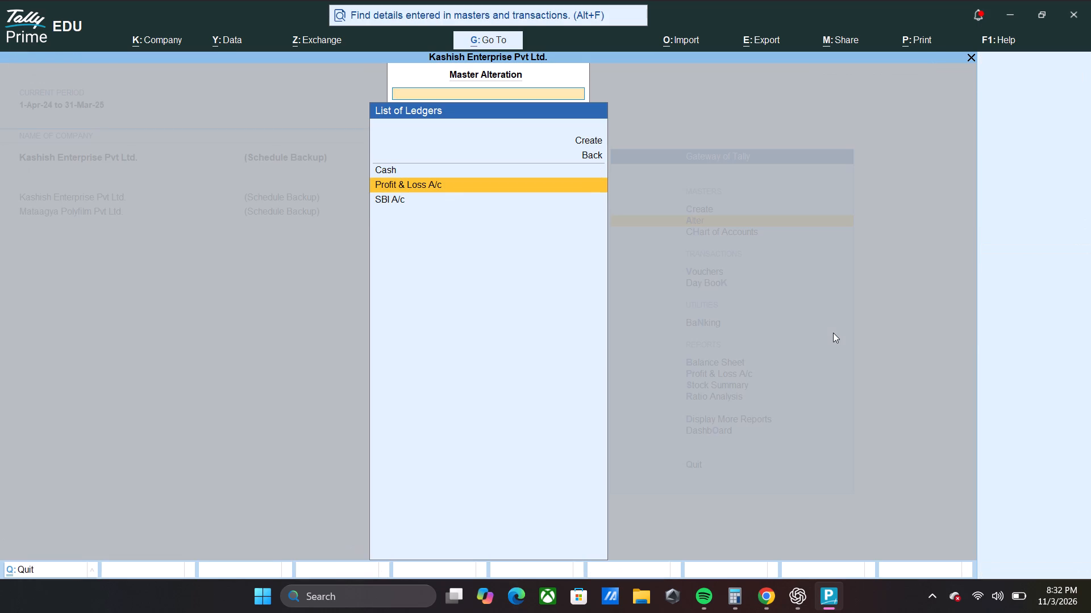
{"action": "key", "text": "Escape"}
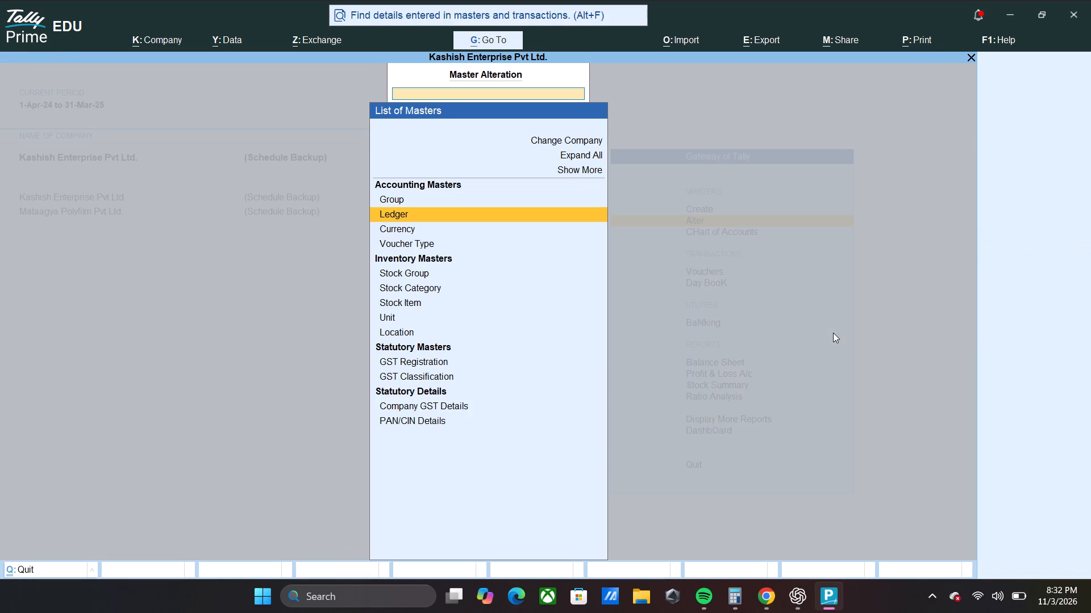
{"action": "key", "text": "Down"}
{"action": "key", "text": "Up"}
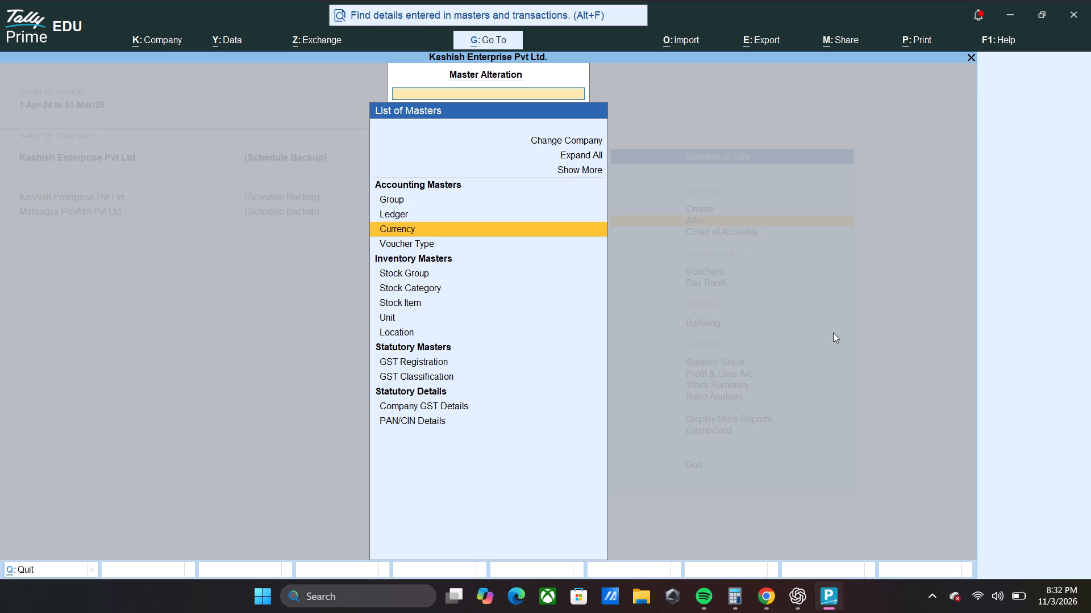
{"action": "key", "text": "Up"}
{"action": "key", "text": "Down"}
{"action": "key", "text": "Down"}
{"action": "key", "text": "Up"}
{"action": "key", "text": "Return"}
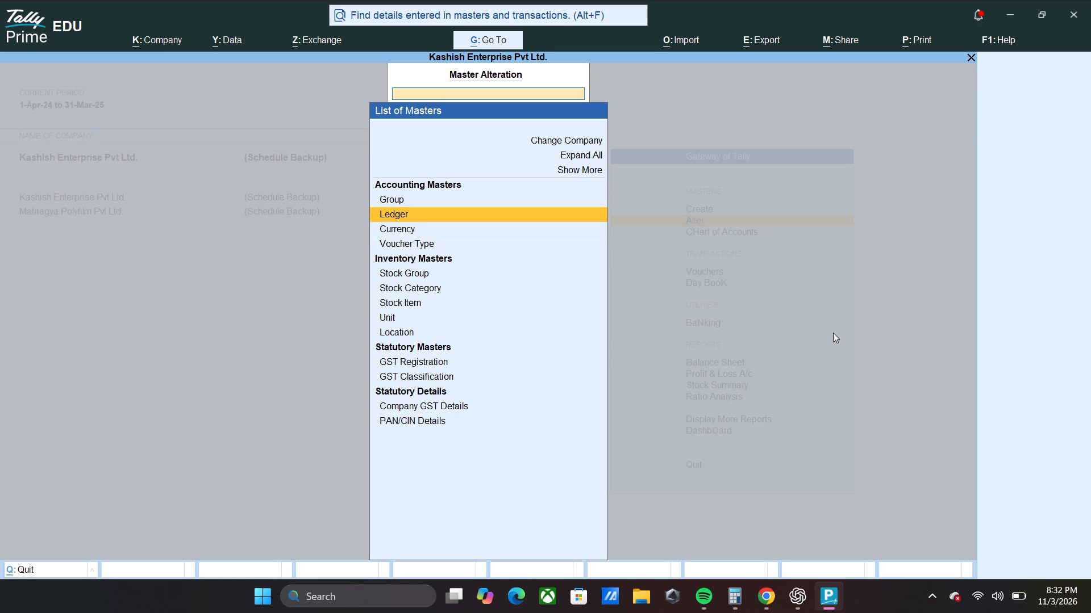
Create a ledger named Captial A/c under Capital Account from the ledger alteration list, then quit ledger creation.
{"action": "key", "text": "Up"}
{"action": "key", "text": "Up"}
{"action": "key", "text": "backslash"}
{"action": "key", "text": "Return"}
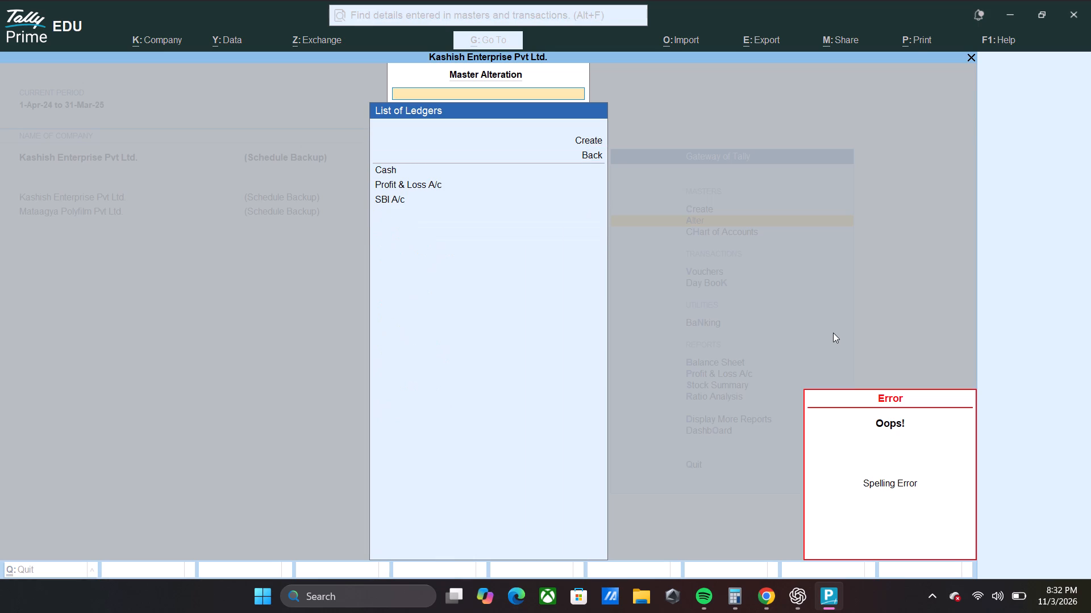
{"action": "key", "text": "backslash"}
{"action": "key", "text": "Return"}
{"action": "key", "text": "Return"}
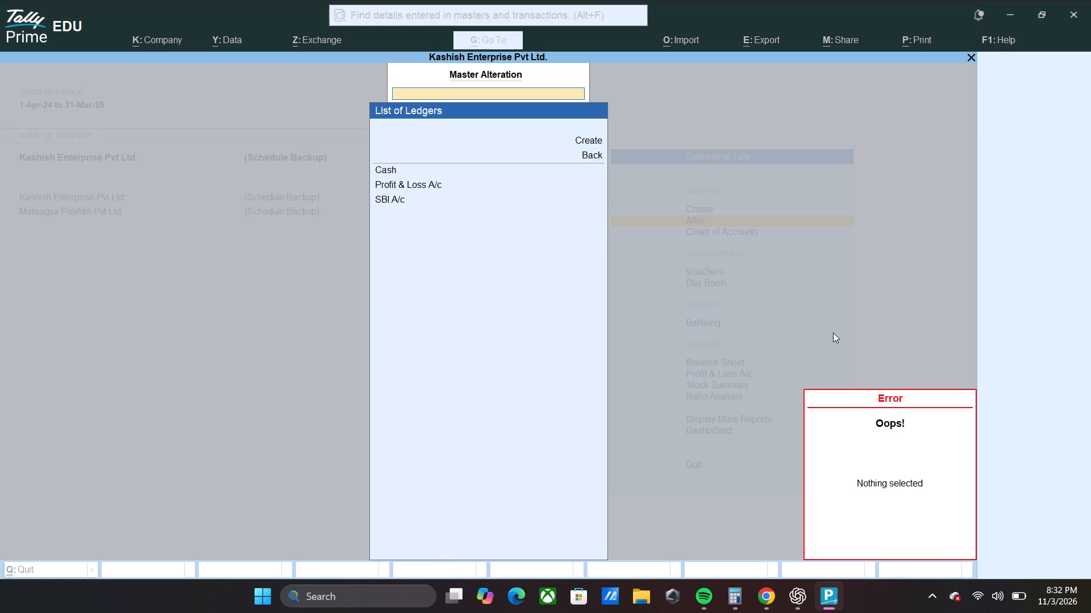
{"action": "key", "text": "Return"}
{"action": "key", "text": "Return"}
{"action": "key", "text": "Down"}
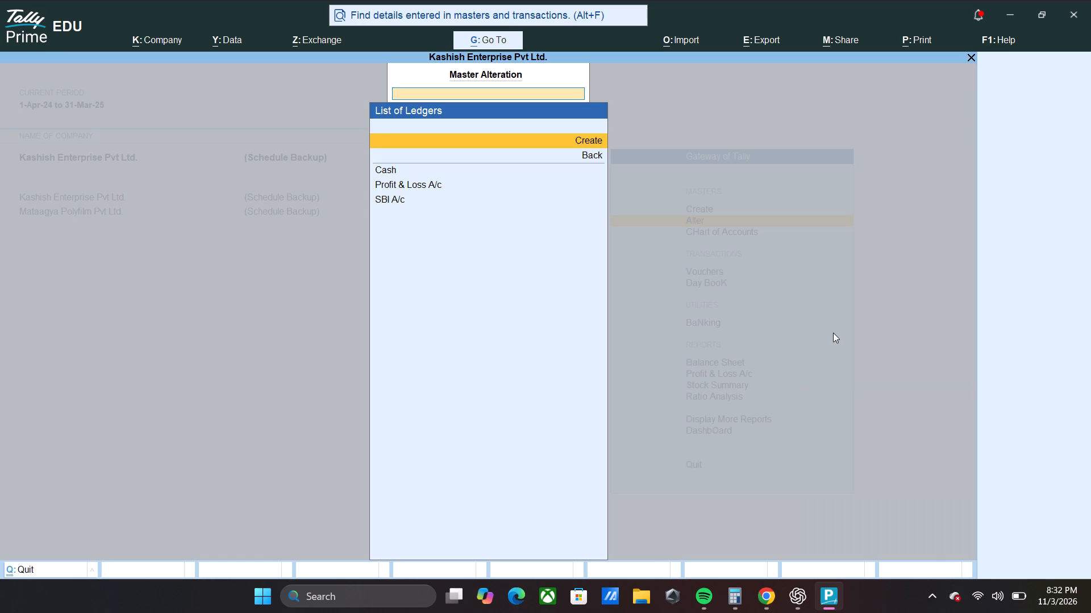
{"action": "key", "text": "Down"}
{"action": "key", "text": "Up"}
{"action": "key", "text": "Return"}
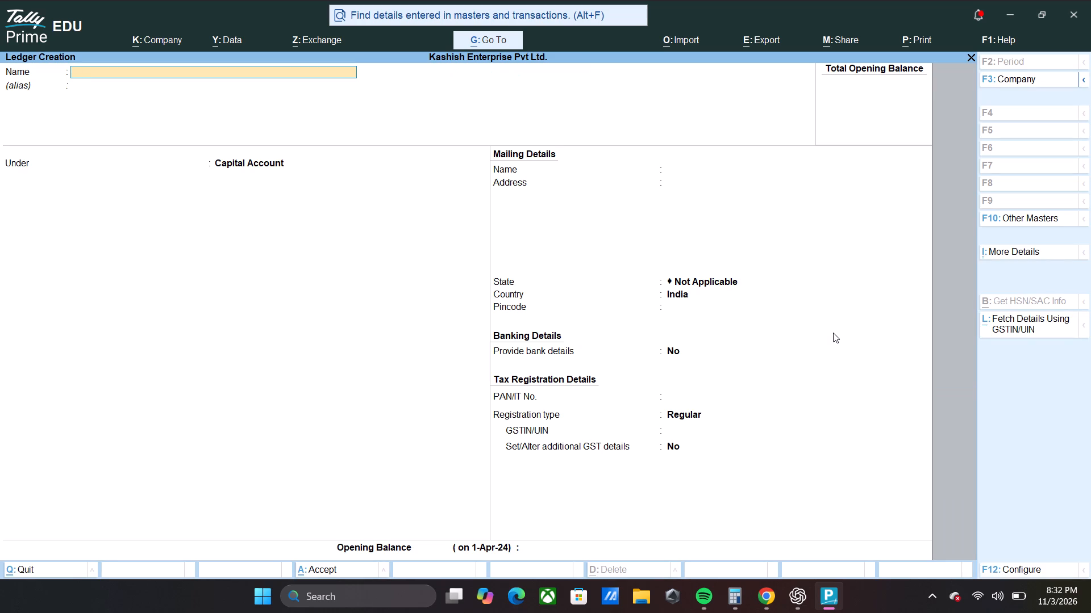
{"action": "key", "text": "shift+a"}
{"action": "key", "text": "BackSpace"}
{"action": "type", "text": "CA"}
{"action": "key", "text": "BackSpace"}
{"action": "type", "text": "aptial"}
{"action": "key", "text": "space"}
{"action": "type", "text": "a"}
{"action": "type", "text": "/c"}
{"action": "key", "text": "Tab"}
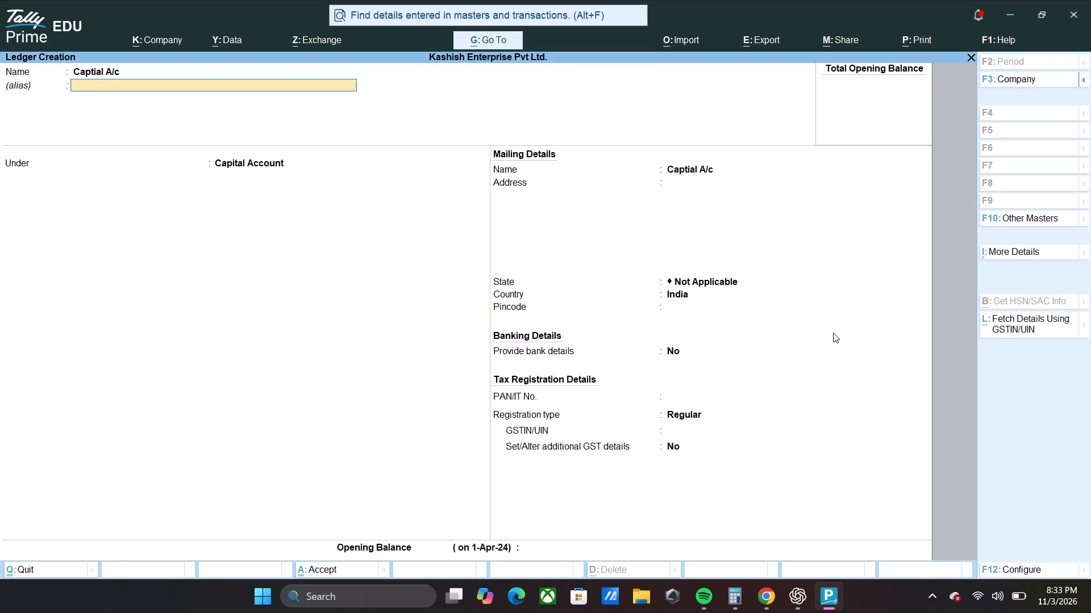
{"action": "key", "text": "Tab"}
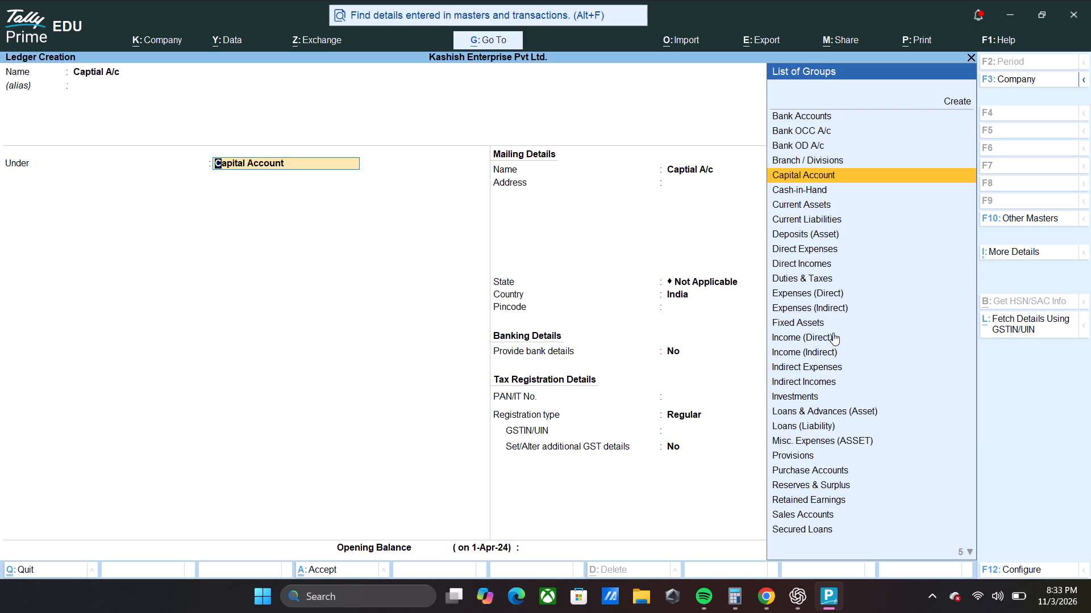
{"action": "key", "text": "Return"}
{"action": "key", "text": "ctrl+a"}
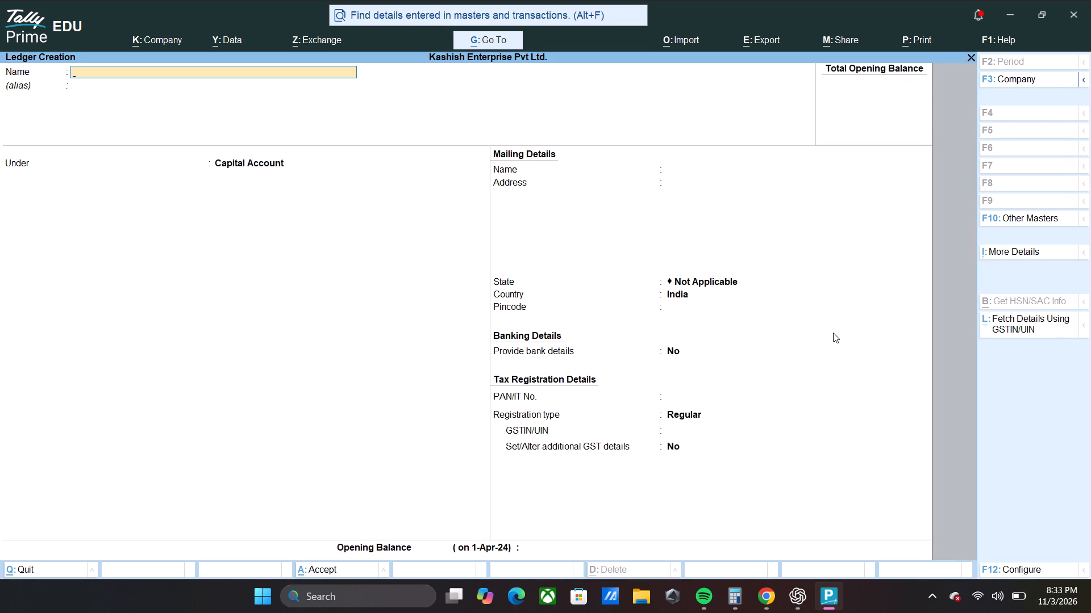
{"action": "key", "text": "Escape"}
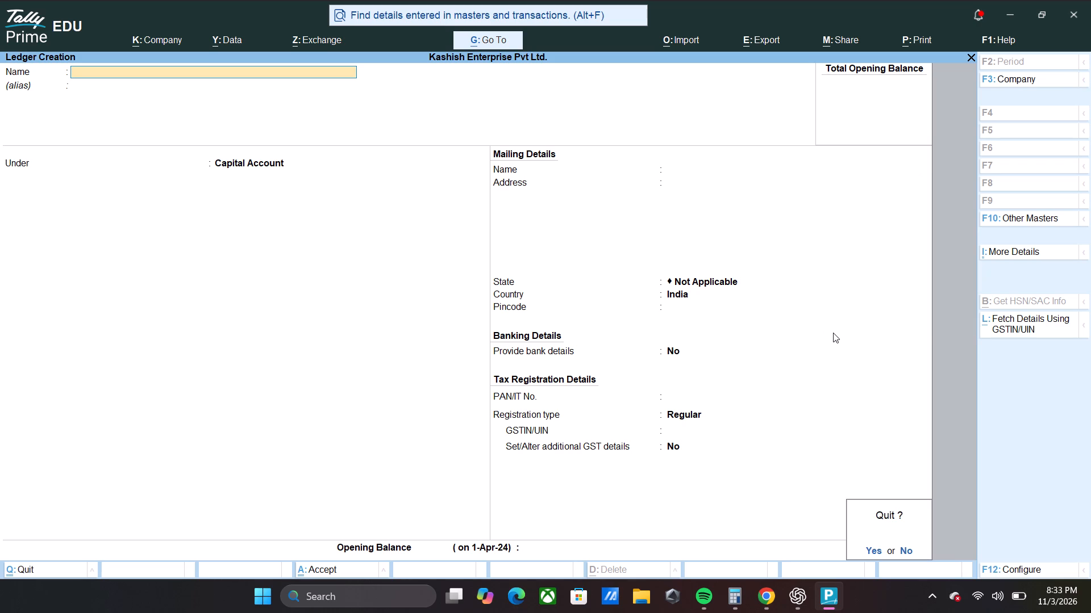
{"action": "key", "text": "Left"}
{"action": "key", "text": "Return"}
Leave the ledger masters, open a new Receipt voucher and try to find the Captial A/c ledger for its Account field.
{"action": "key", "text": "Down"}
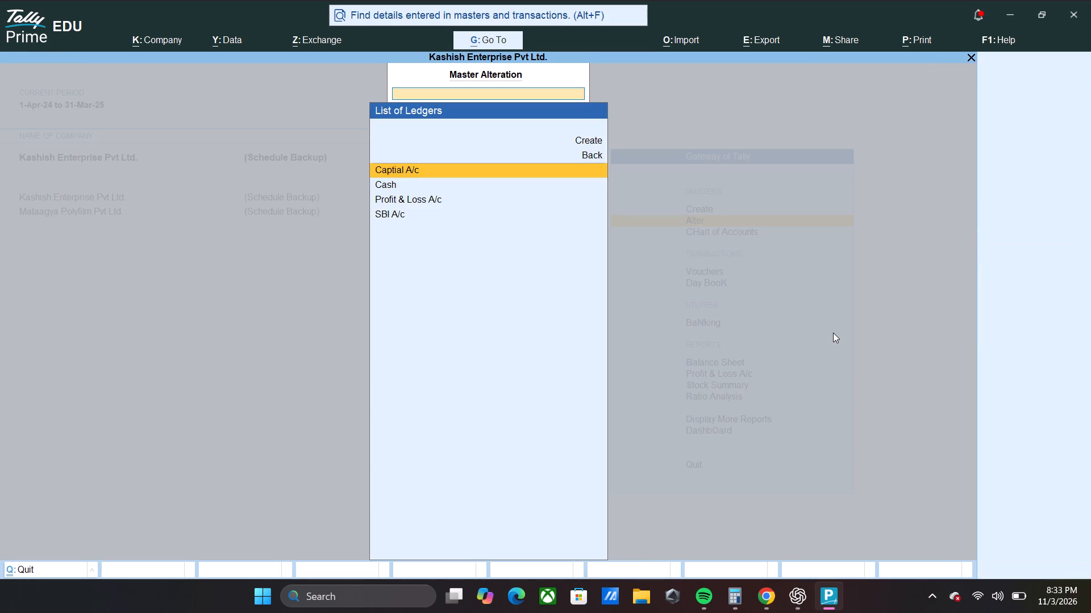
{"action": "key", "text": "Down"}
{"action": "key", "text": "Down"}
{"action": "key", "text": "Up"}
{"action": "key", "text": "v"}
{"action": "key", "text": "Escape"}
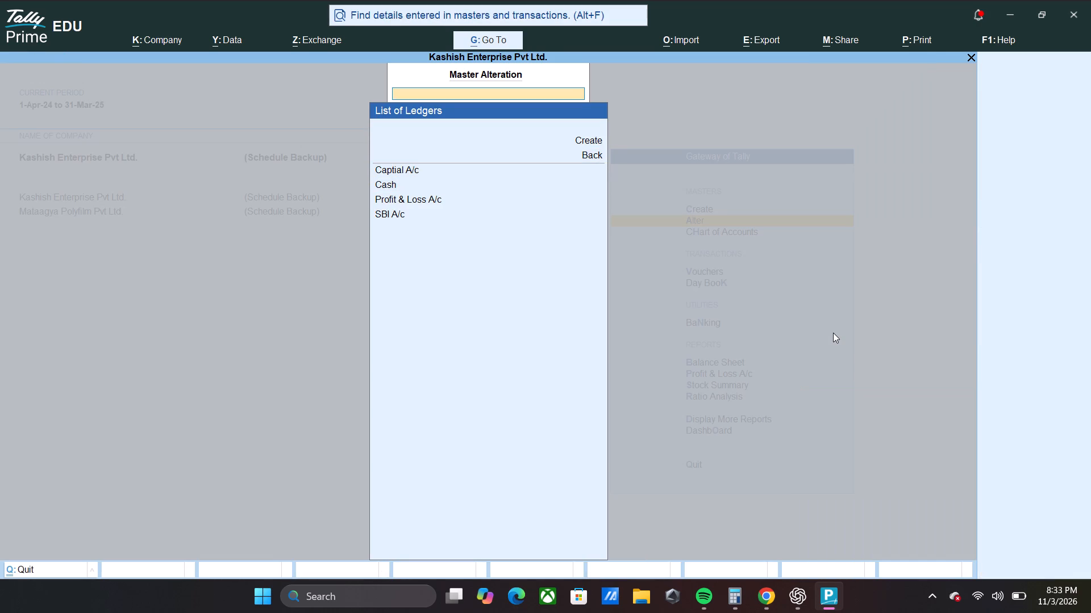
{"action": "key", "text": "Escape"}
{"action": "key", "text": "Escape"}
{"action": "key", "text": "v"}
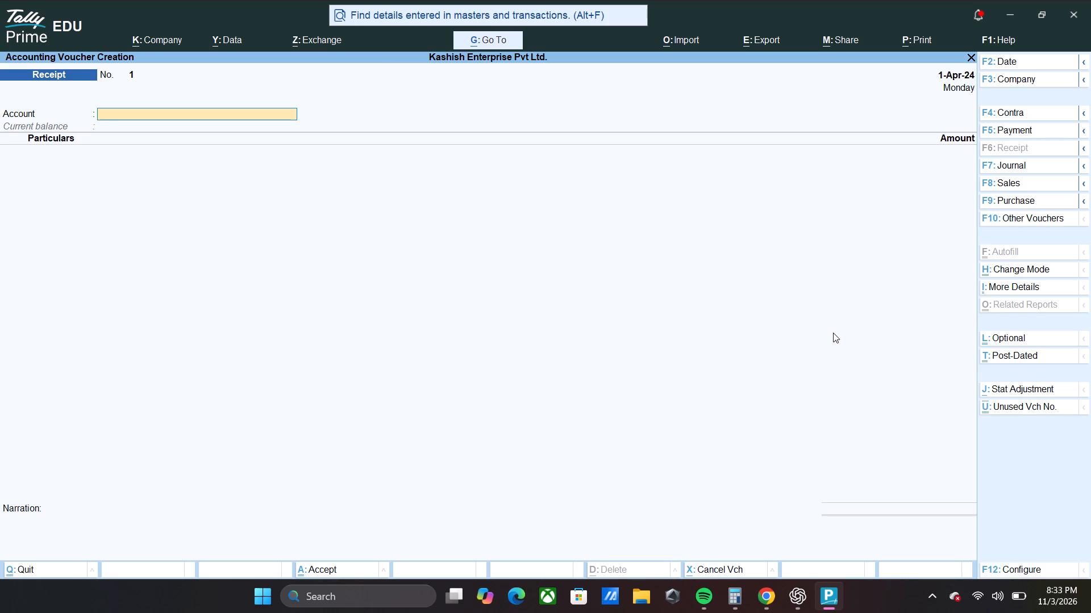
{"action": "type", "text": "Cap"}
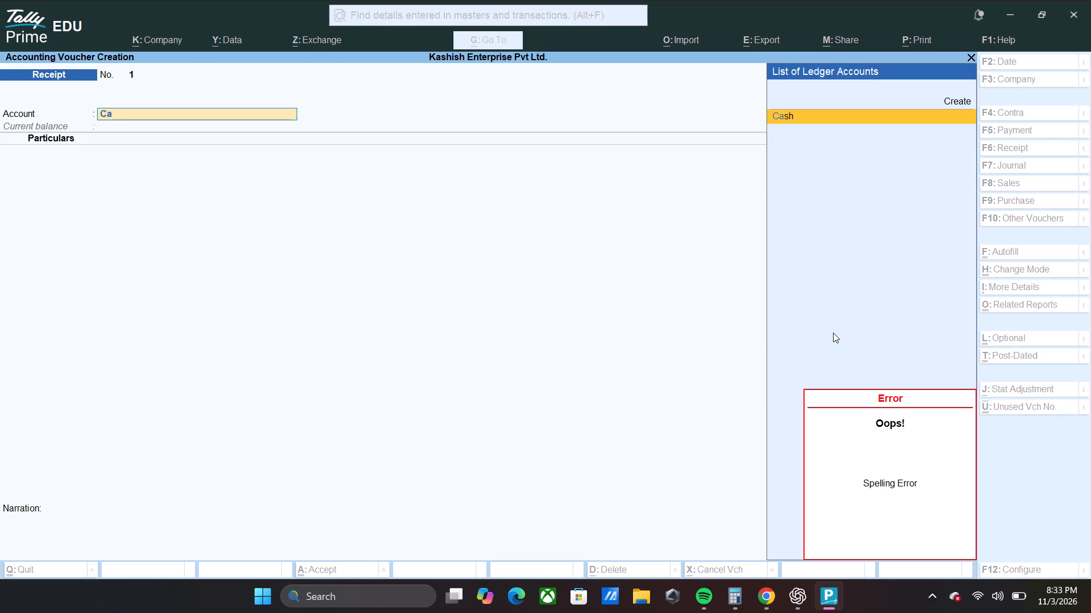
{"action": "key", "text": "BackSpace"}
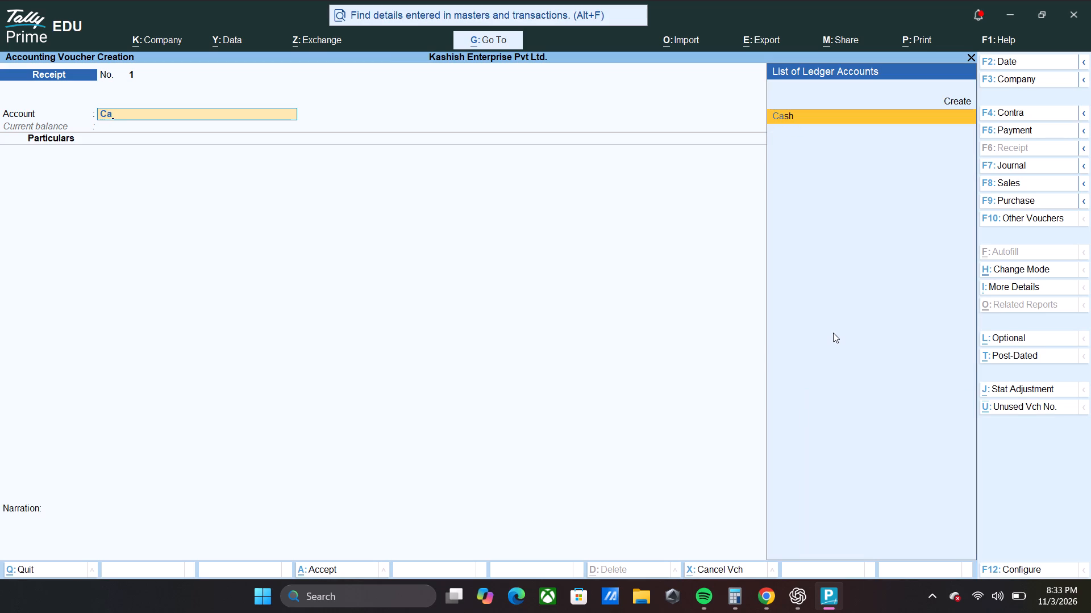
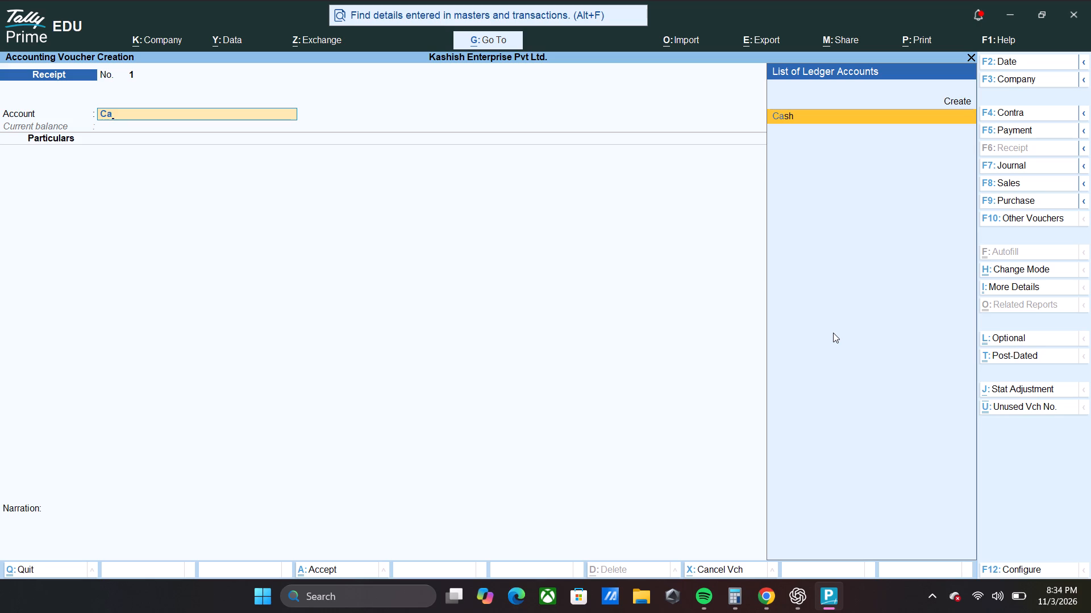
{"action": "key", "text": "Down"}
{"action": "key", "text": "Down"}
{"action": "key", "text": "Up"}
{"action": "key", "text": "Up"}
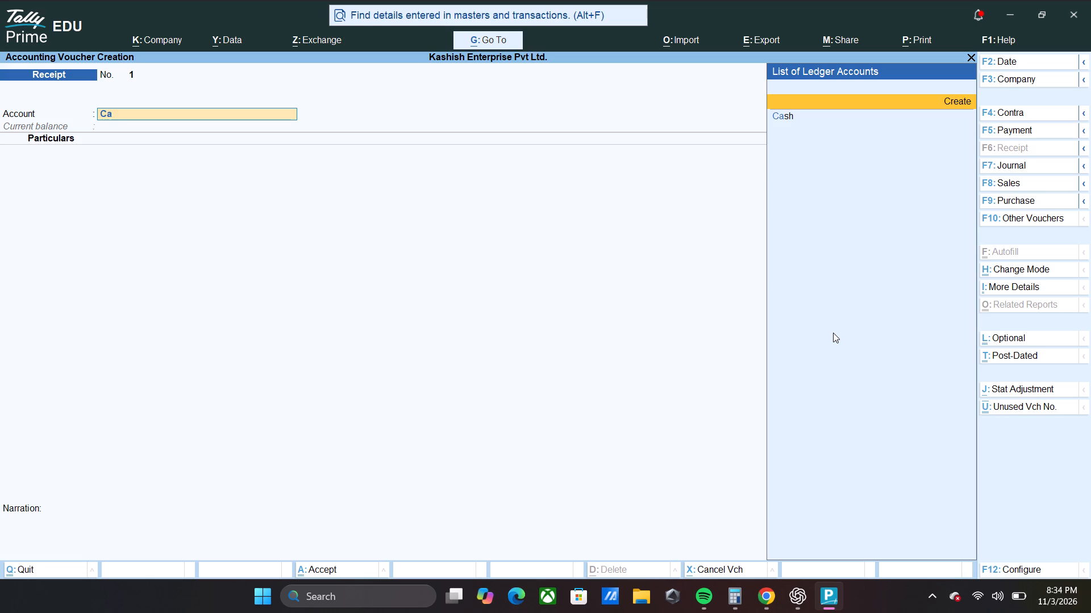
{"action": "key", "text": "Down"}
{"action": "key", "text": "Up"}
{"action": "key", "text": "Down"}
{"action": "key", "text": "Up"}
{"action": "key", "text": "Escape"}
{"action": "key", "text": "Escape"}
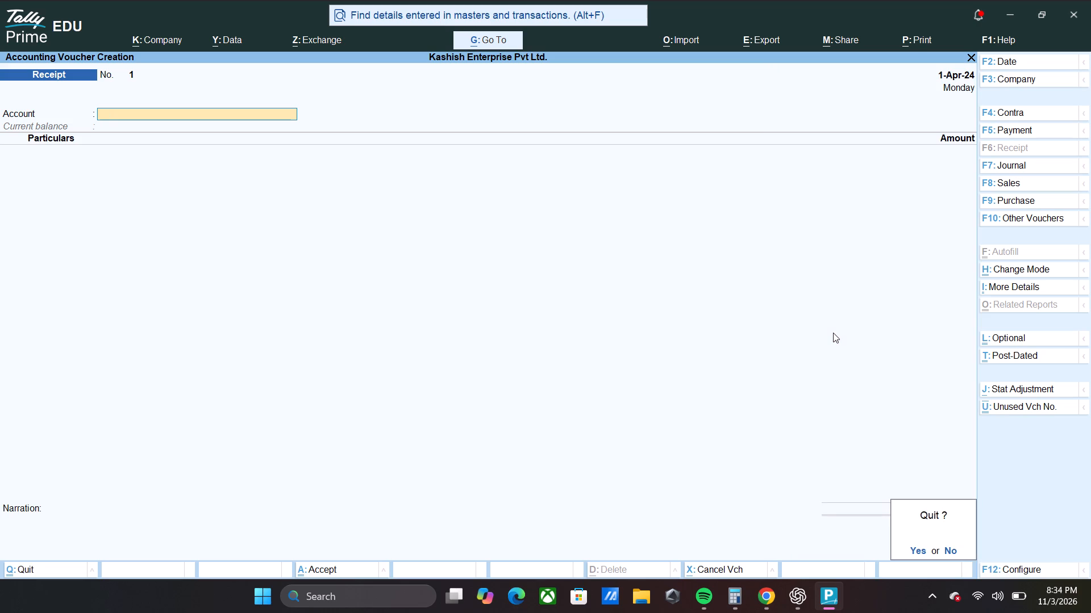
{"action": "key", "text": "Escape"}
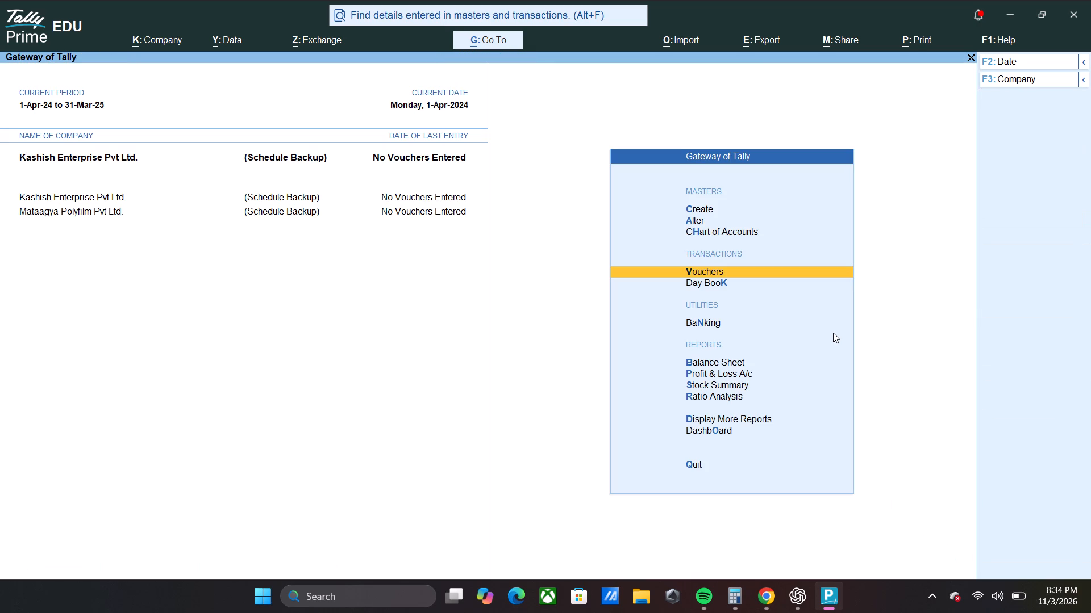
Check the existing ledgers in the ledger alteration list, then return to the Gateway of Tally.
{"action": "key", "text": "a"}
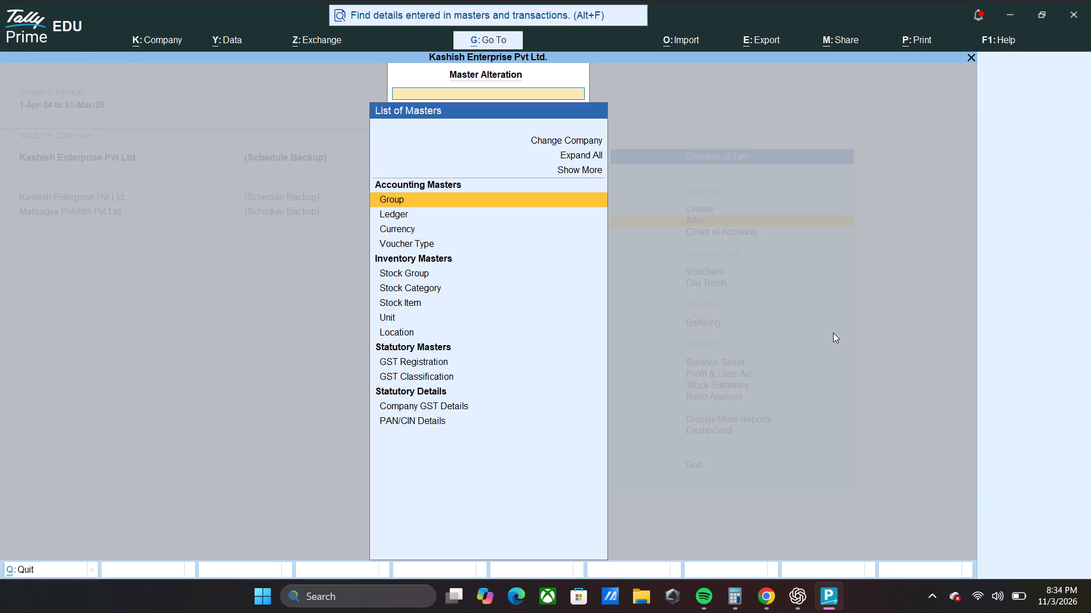
{"action": "key", "text": "Down"}
{"action": "key", "text": "Return"}
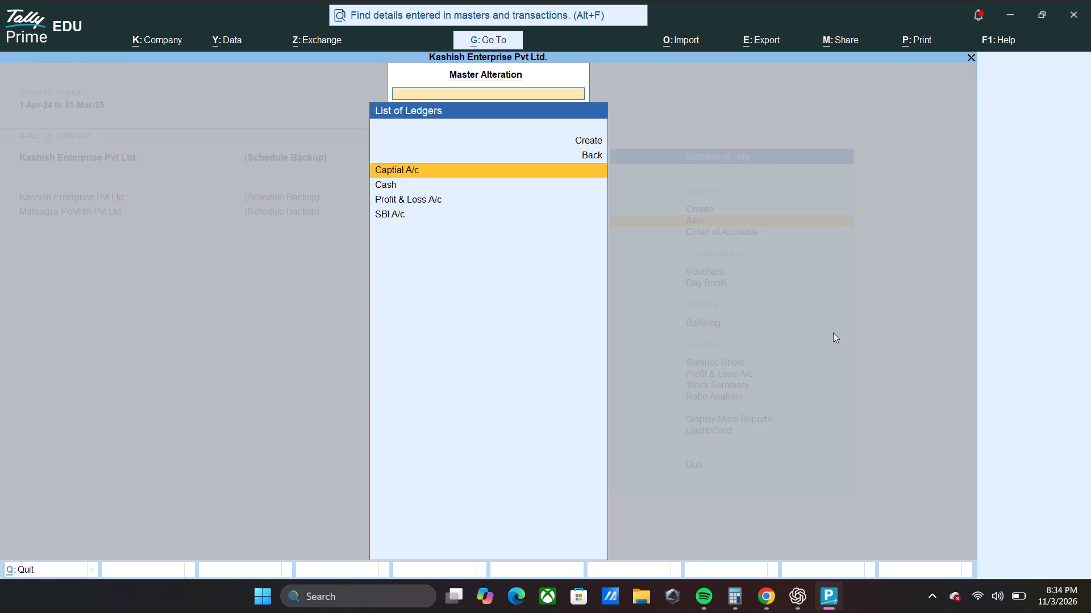
{"action": "key", "text": "Escape"}
{"action": "key", "text": "Escape"}
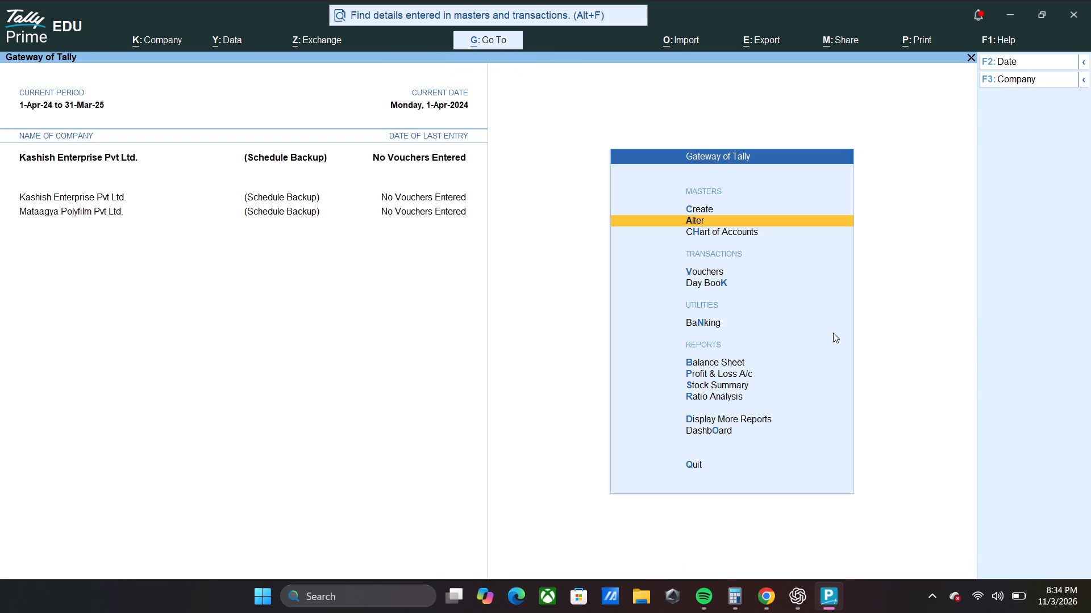
{"action": "key", "text": "b"}
{"action": "key", "text": "Escape"}
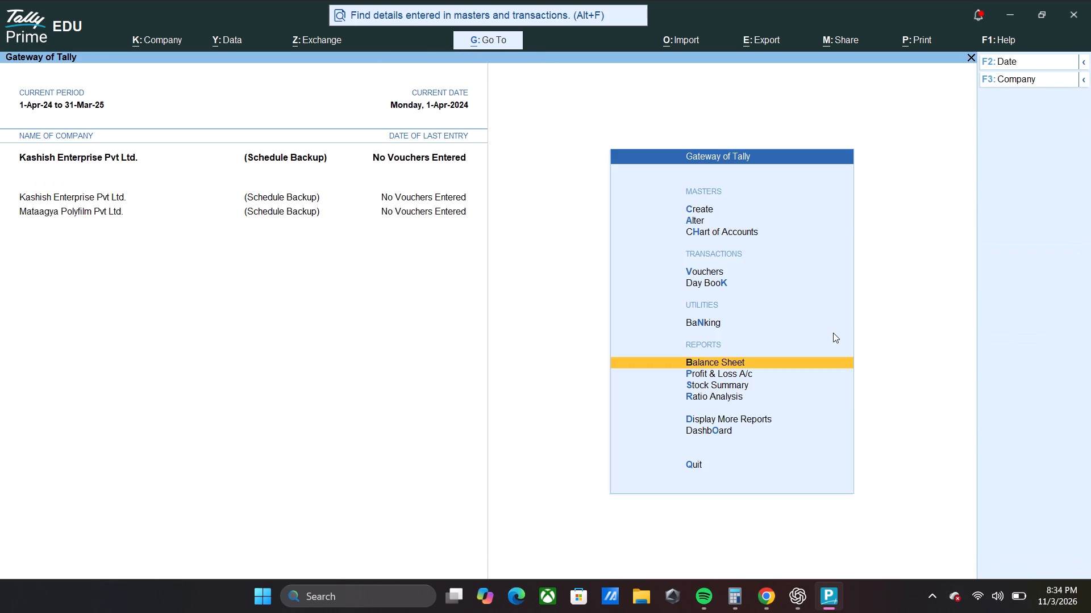
Open a new Receipt voucher, set SBI A/c as the account and enter Captial A/c in Particulars for 10,00,000.
{"action": "key", "text": "v"}
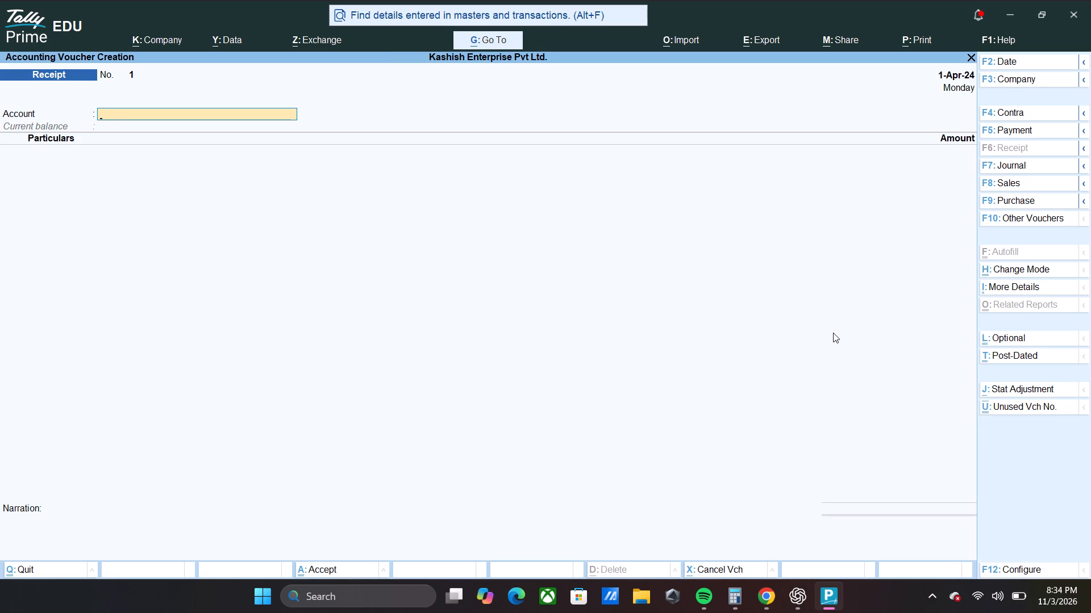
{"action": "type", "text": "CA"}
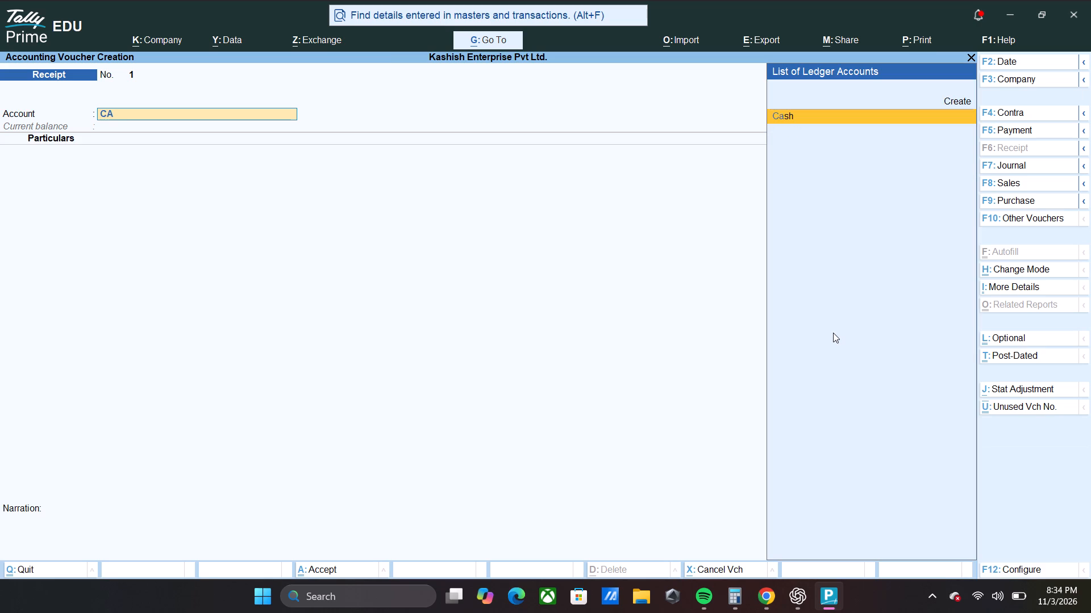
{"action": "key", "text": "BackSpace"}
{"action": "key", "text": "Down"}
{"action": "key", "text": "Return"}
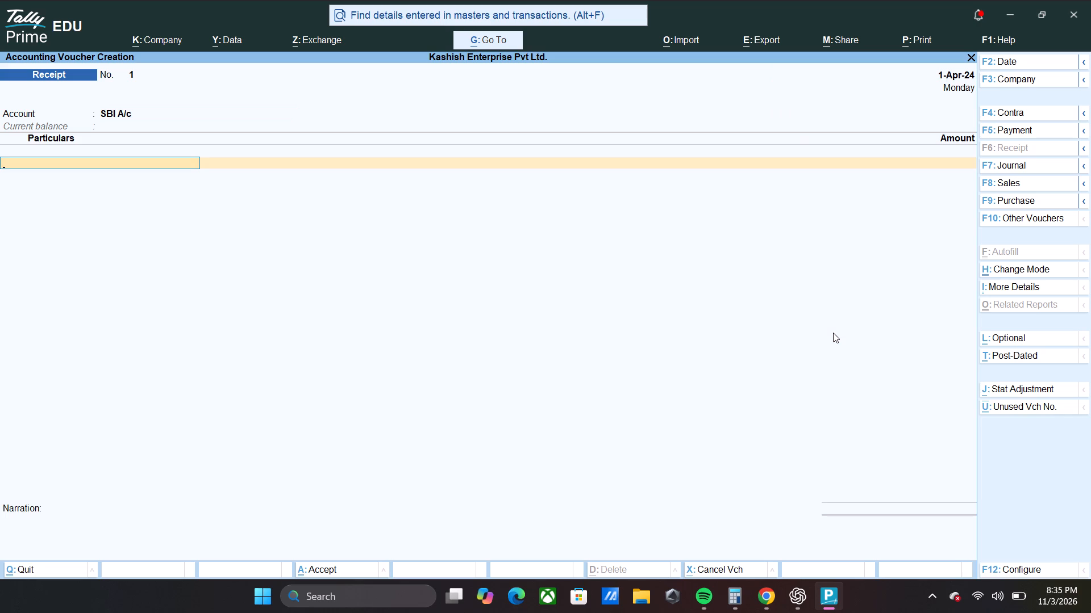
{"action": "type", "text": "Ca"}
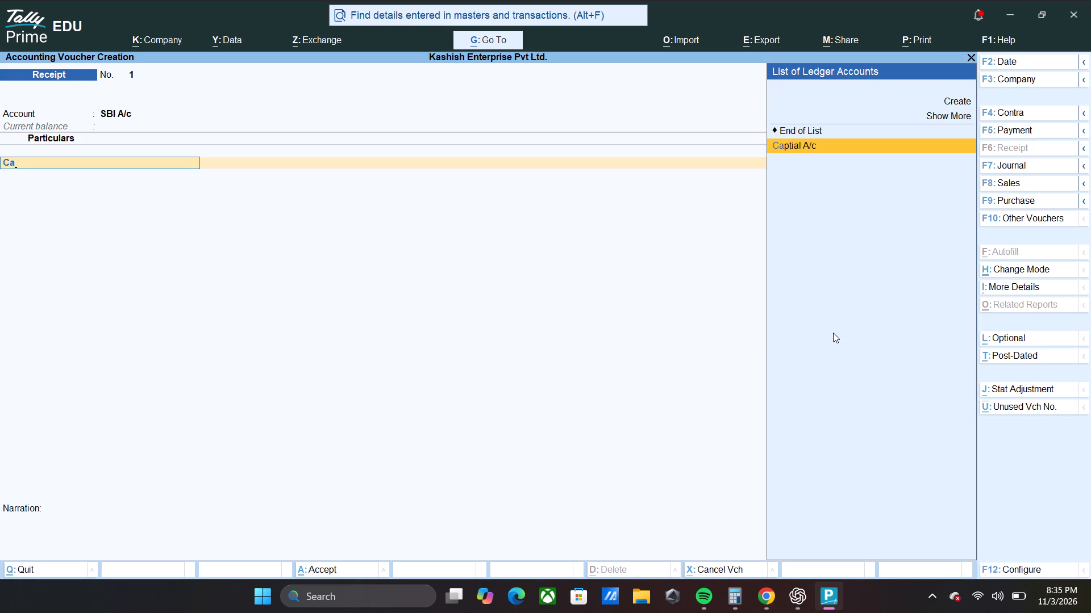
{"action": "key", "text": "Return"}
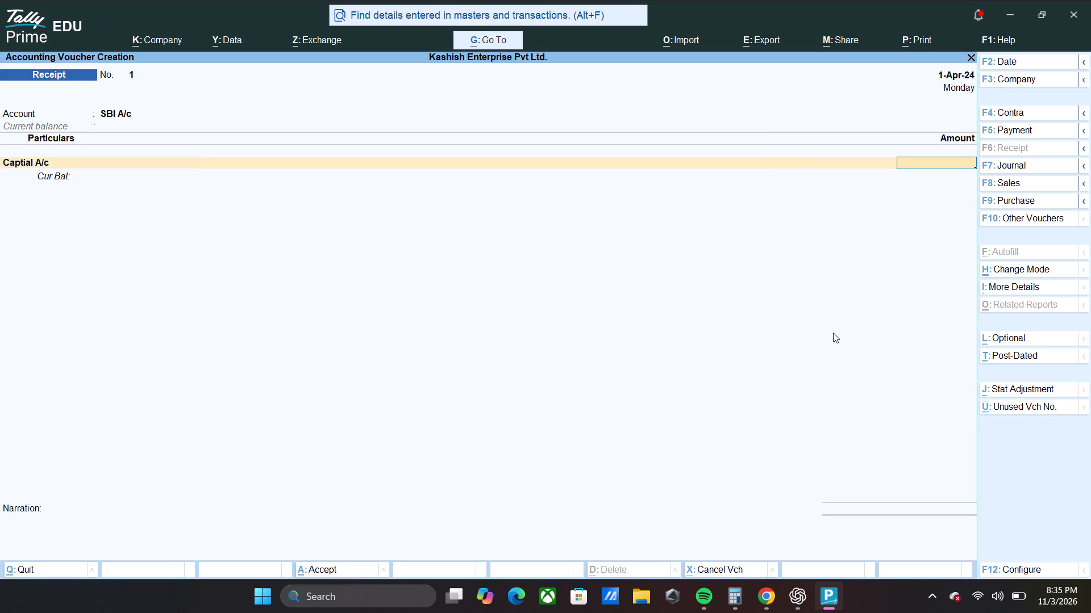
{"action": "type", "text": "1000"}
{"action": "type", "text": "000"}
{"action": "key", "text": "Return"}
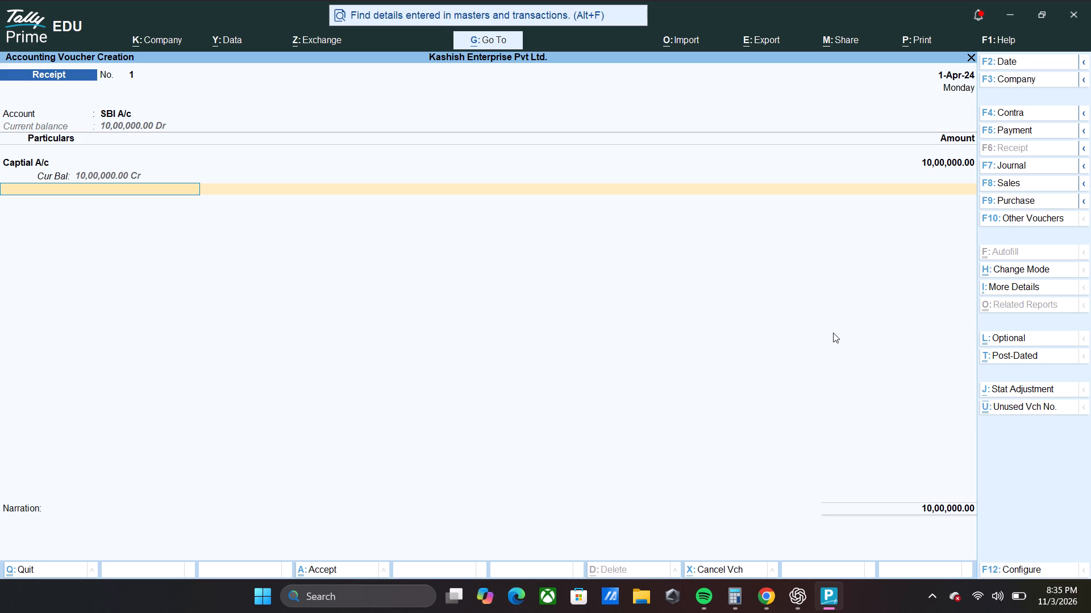
Add SBI A/c as a second Particulars line without an amount, save the receipt and quit voucher creation.
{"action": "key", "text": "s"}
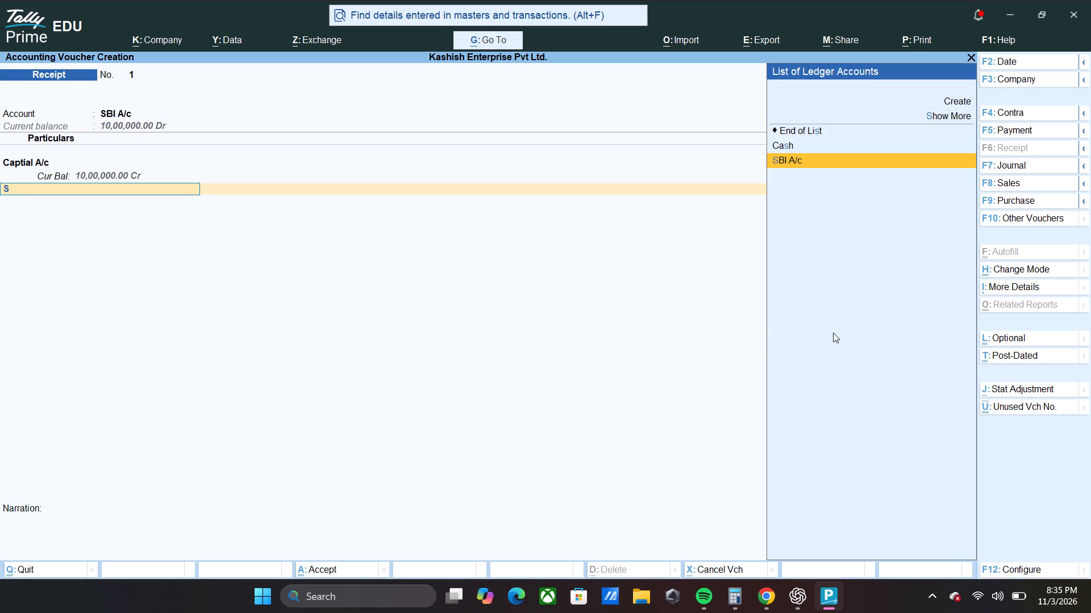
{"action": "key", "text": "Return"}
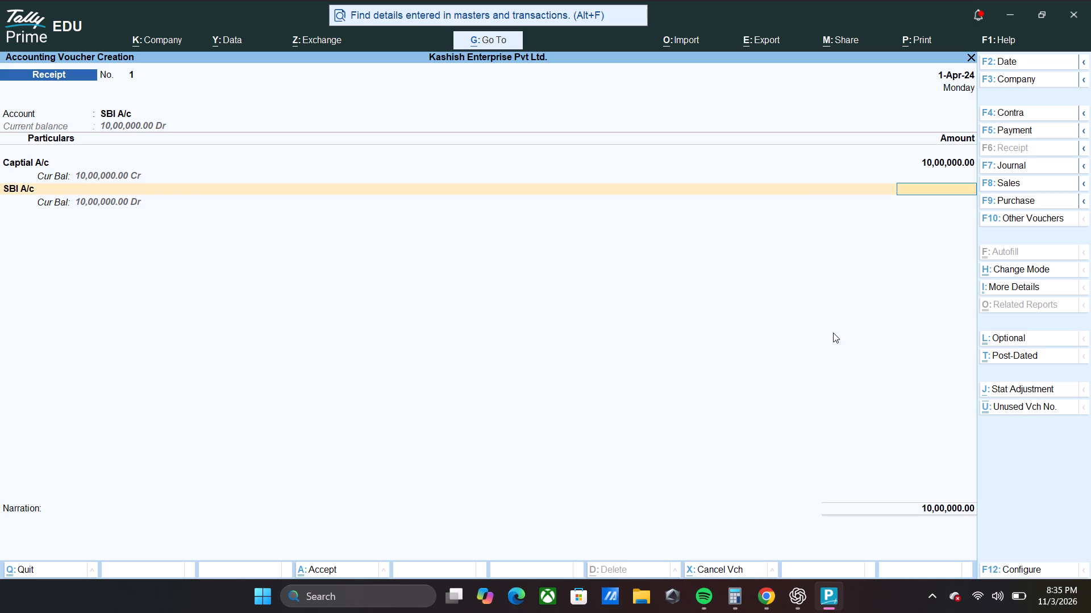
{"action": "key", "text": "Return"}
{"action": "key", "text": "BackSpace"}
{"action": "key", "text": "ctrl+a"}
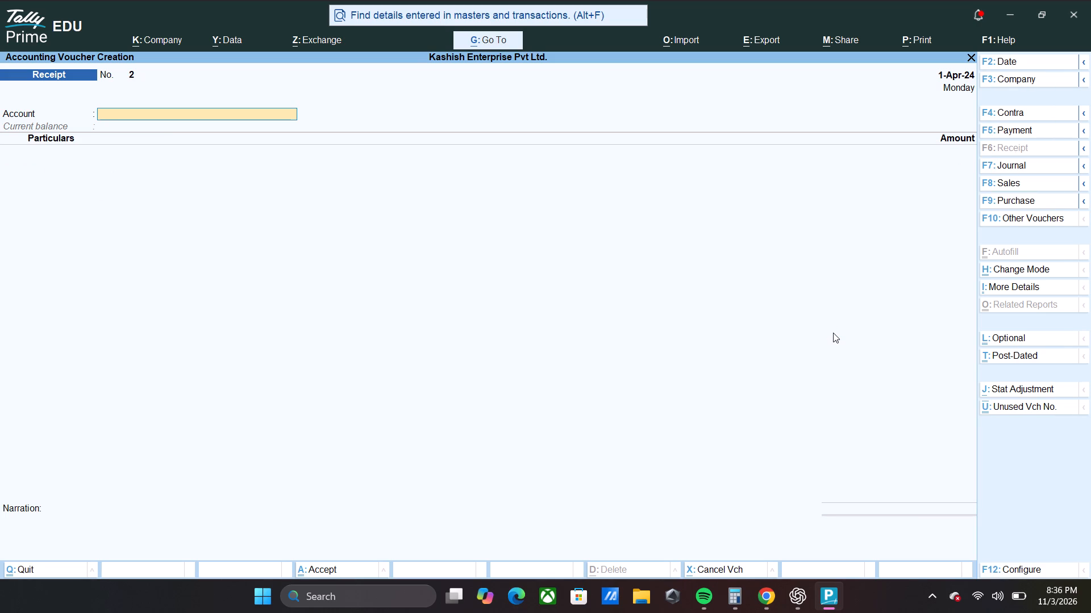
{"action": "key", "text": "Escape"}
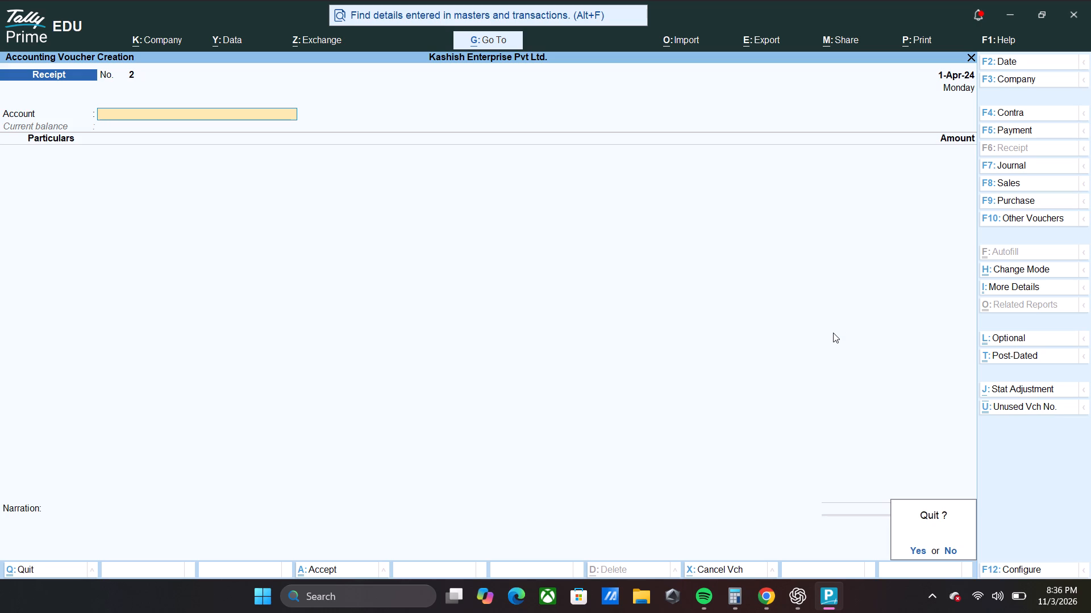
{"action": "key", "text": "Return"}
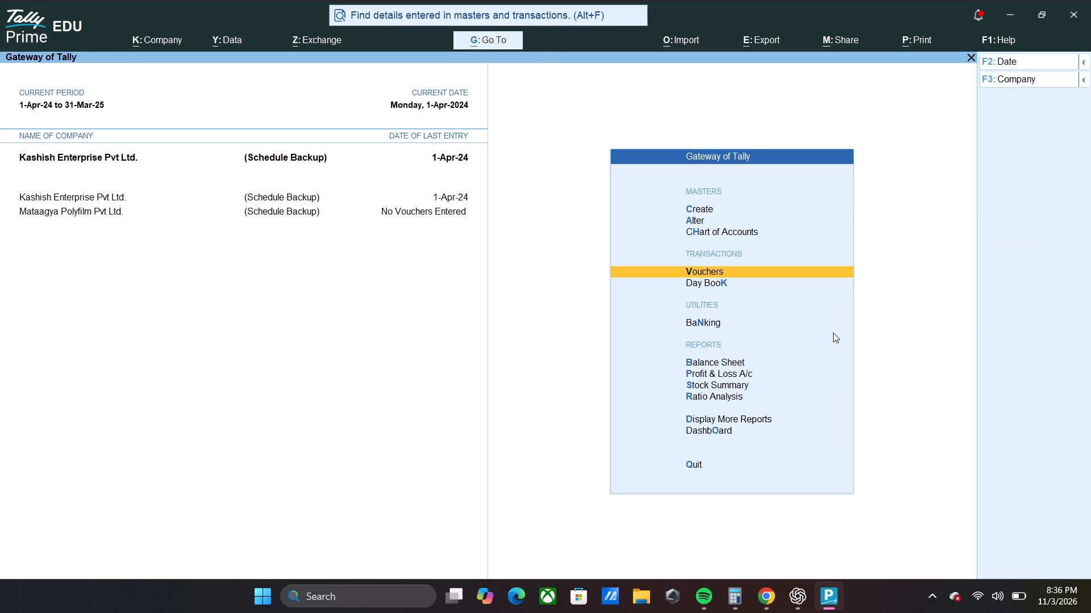
Open the company's Balance Sheet report from the Gateway of Tally.
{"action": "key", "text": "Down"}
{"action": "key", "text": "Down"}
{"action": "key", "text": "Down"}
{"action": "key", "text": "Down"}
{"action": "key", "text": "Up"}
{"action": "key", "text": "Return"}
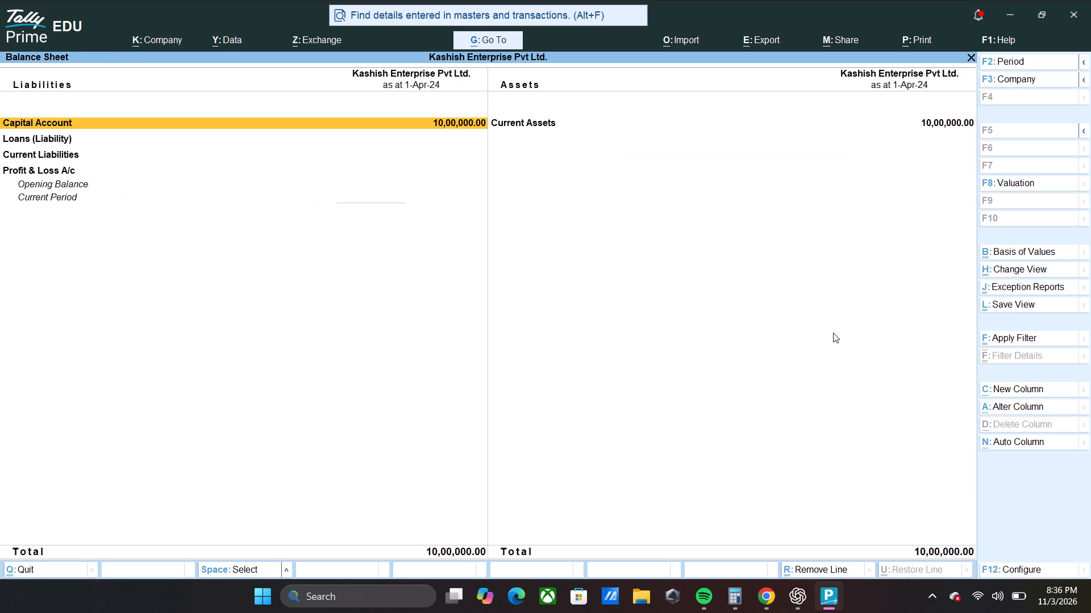